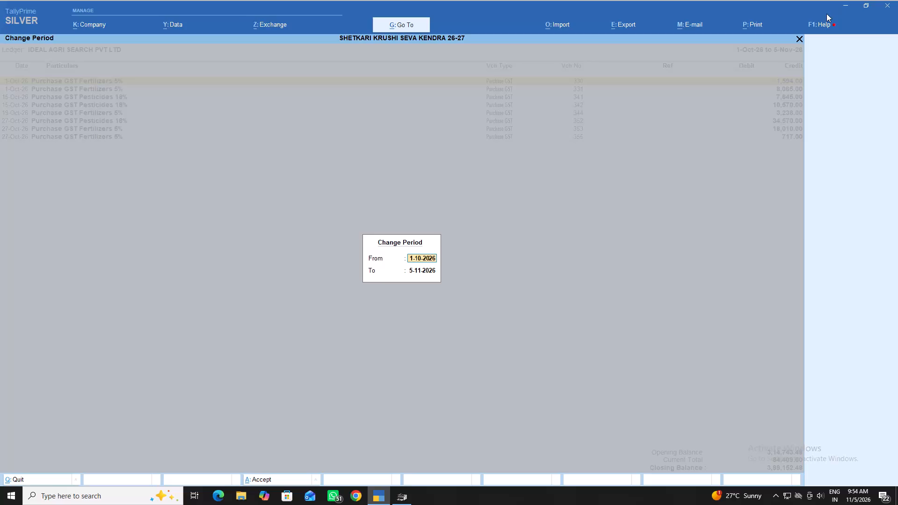
Clear both dates of the IDEAL AGRI SEARCH PVT LTD ledger's period so it covers 1-Apr-26 to 5-Nov-26.
key(space)
key(Return)
key(space)
key(Return)
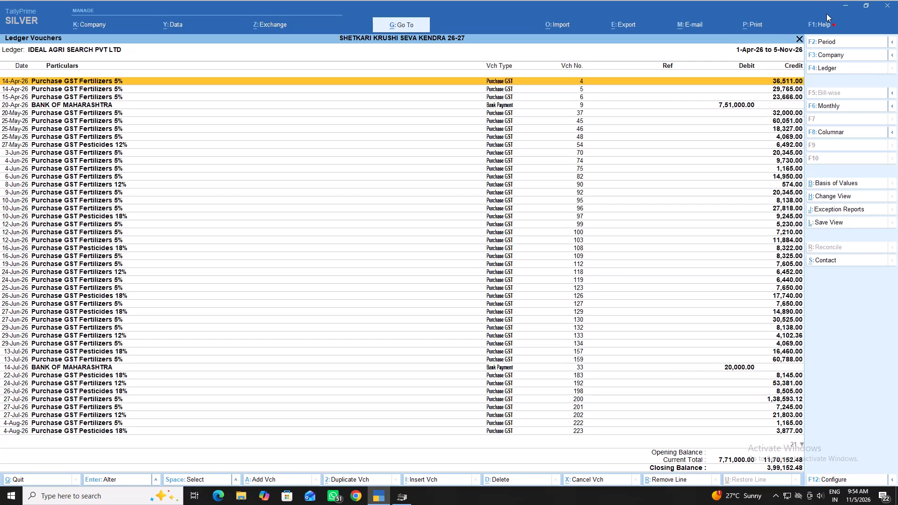
Go through the ledger's vouchers one by one from the first April entry to purchase voucher 45 of 25-May-26.
key(Down)
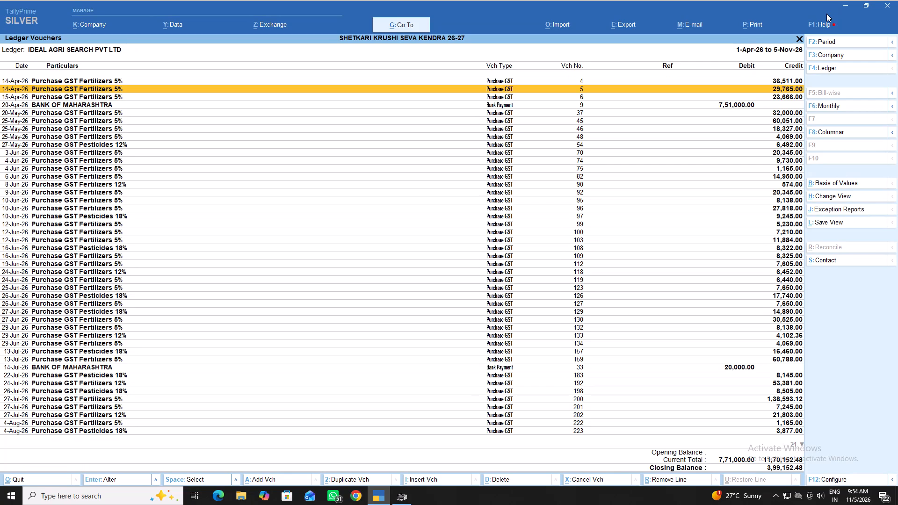
key(Down)
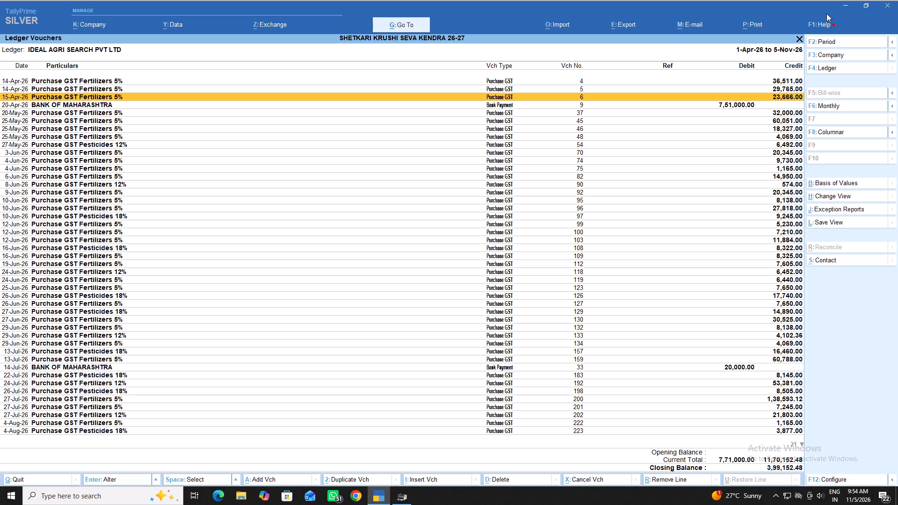
key(Down)
key(Down)
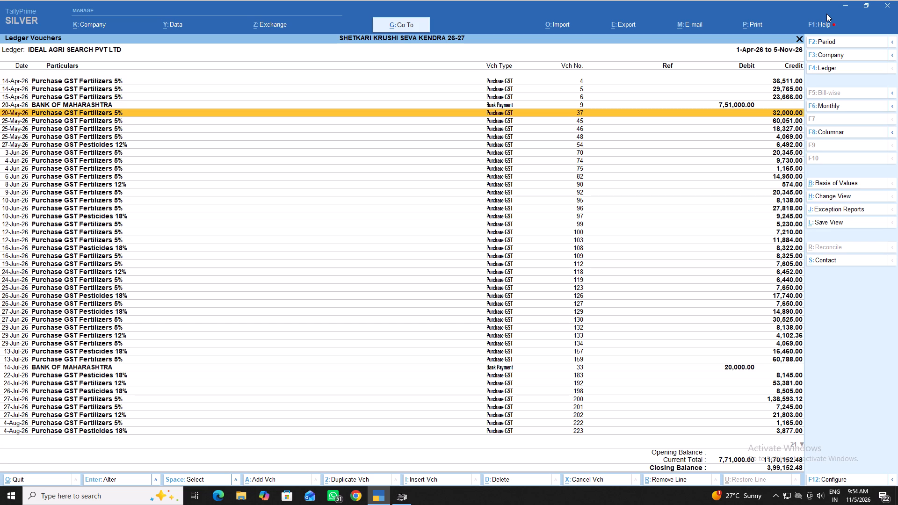
key(Down)
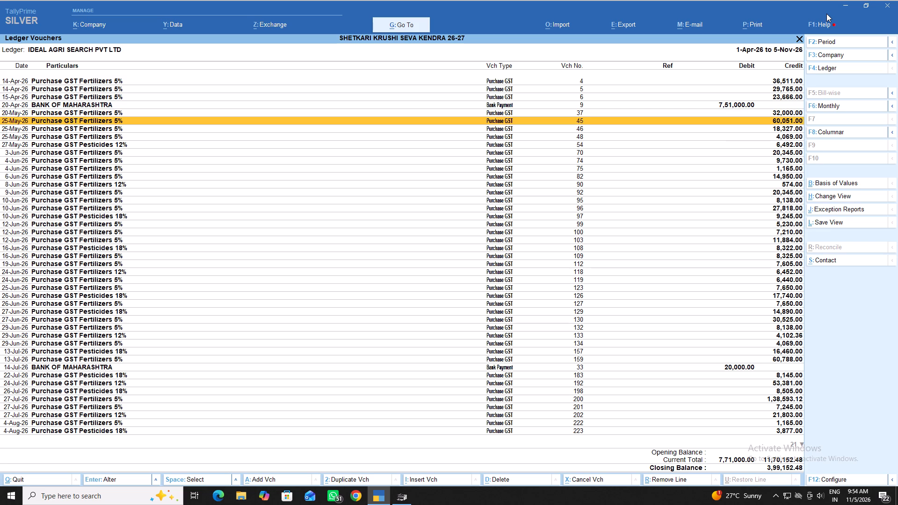
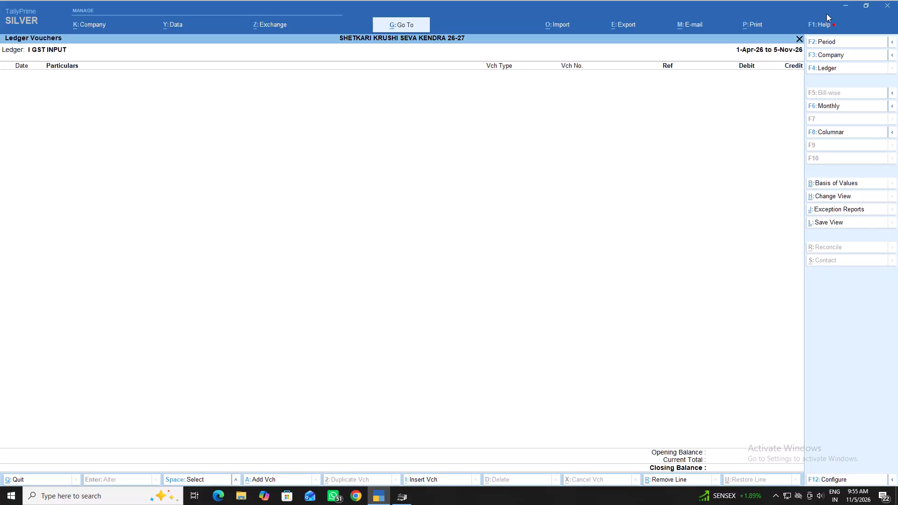
Leave the I GST INPUT ledger and open the vouchers of the IDEAL AGRI SEARCH PVT LTD ledger.
key(Escape)
key(Return)
key(Escape)
key(Escape)
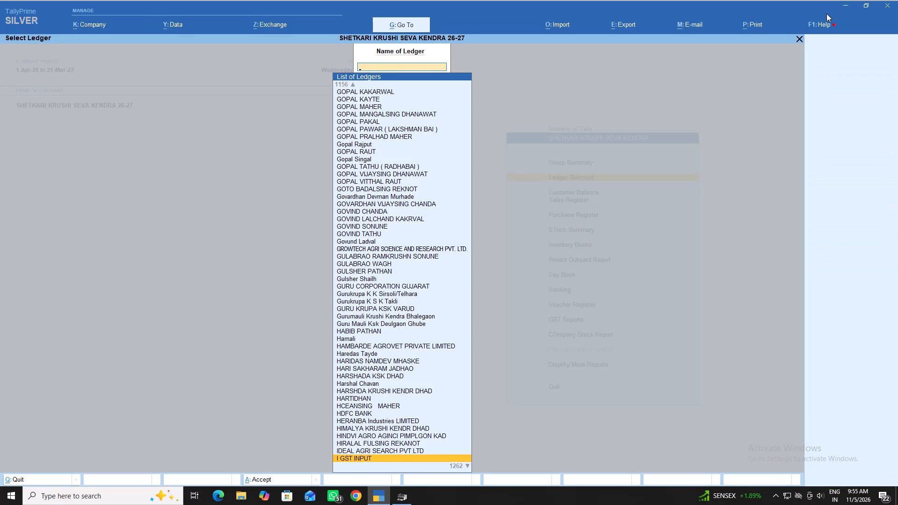
key(Up)
key(Return)
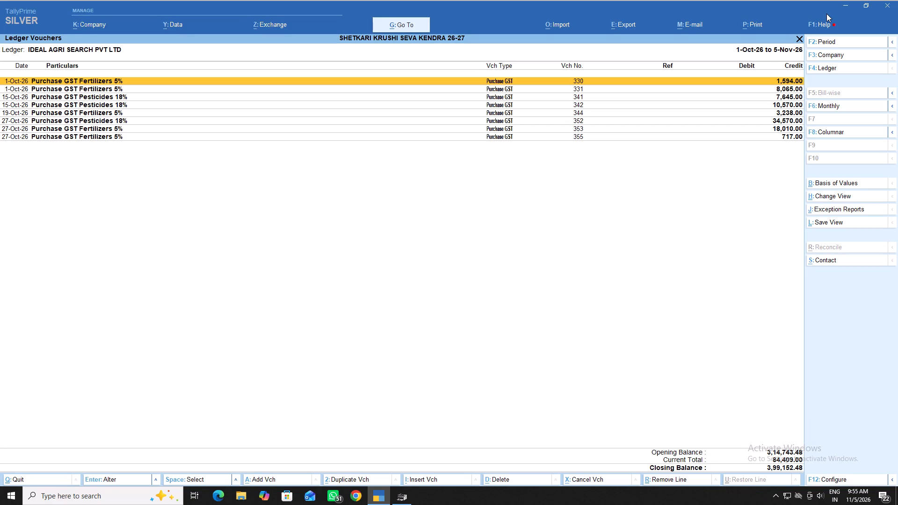
Clear both dates of the ledger's period so it covers 1-Apr-26 to 5-Nov-26.
click(846, 43)
key(space)
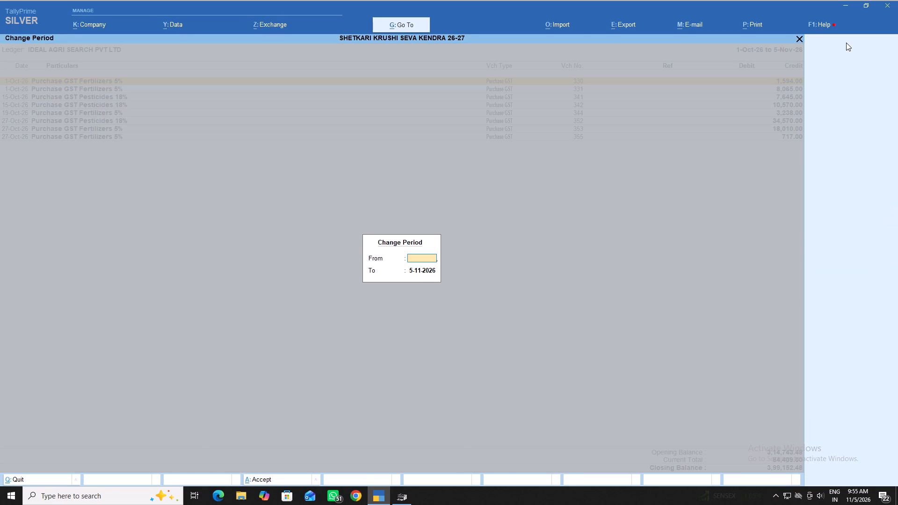
key(Return)
key(space)
key(Return)
Open purchase voucher 45 of 25-May-26, examine its items, rates and tax lines, and return to the ledger vouchers.
key(Down)
key(Down)
key(Down)
key(Down)
key(Down)
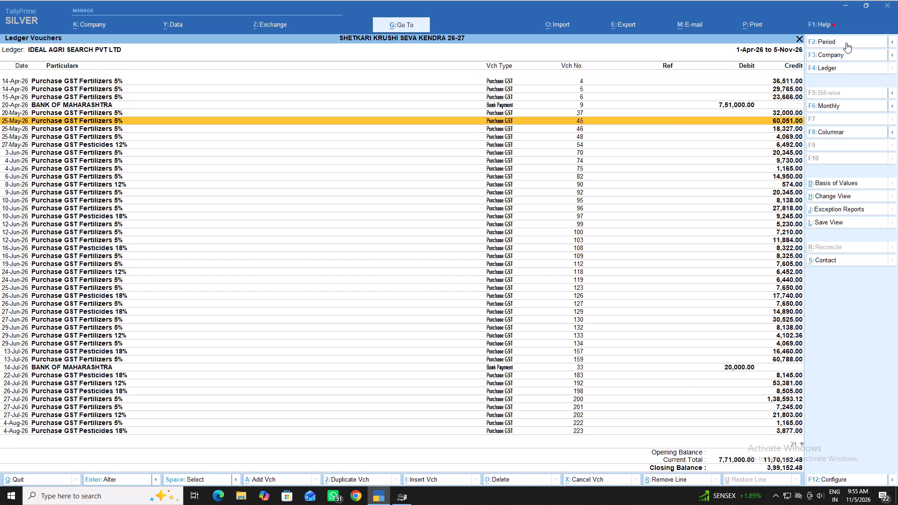
key(Return)
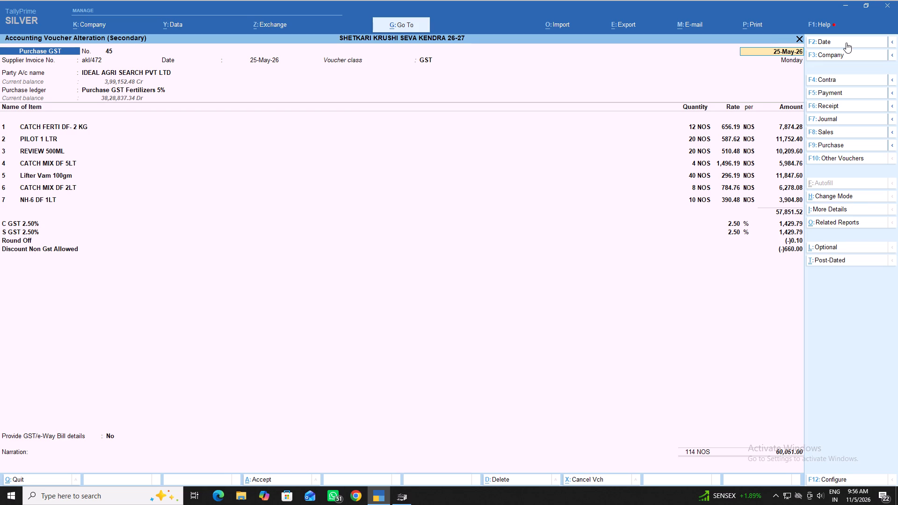
key(Escape)
key(Escape)
key(Escape)
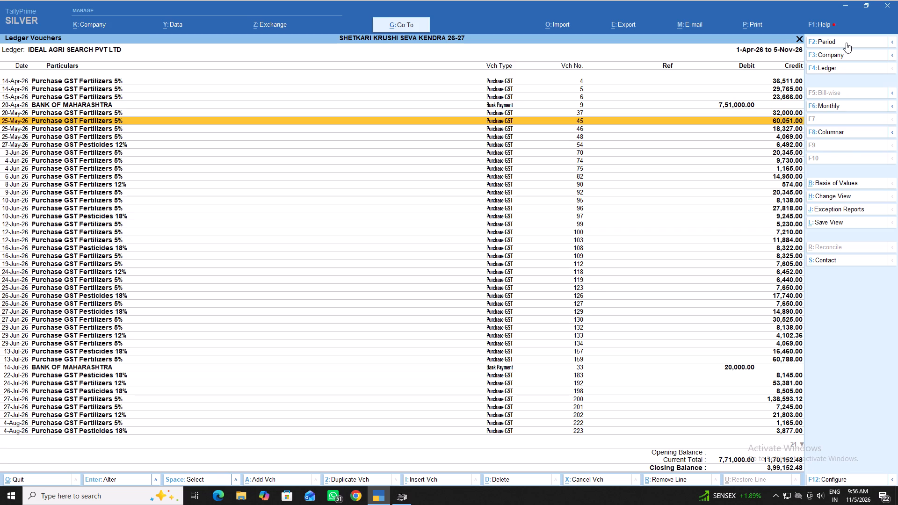
Go through the ledger's vouchers one by one from purchase voucher 46 of 25-May-26 to voucher 90 of 8-Jun-26.
key(Down)
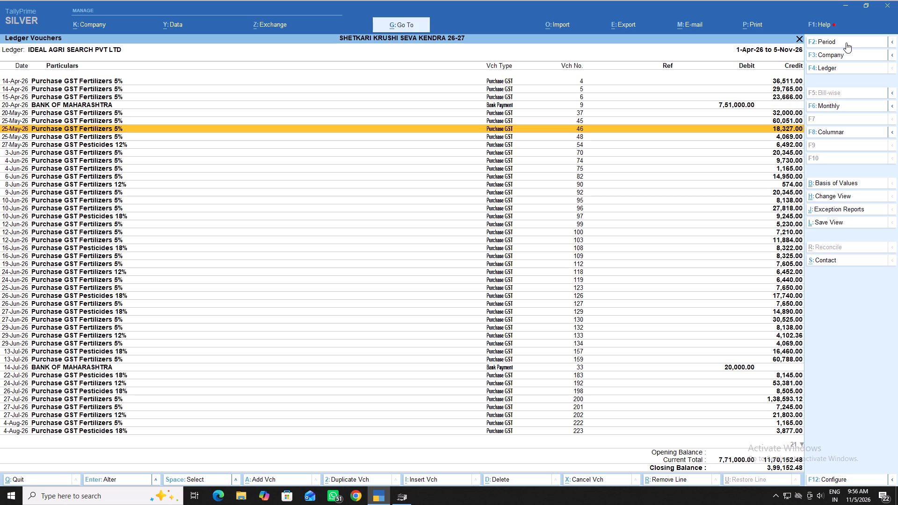
key(Down)
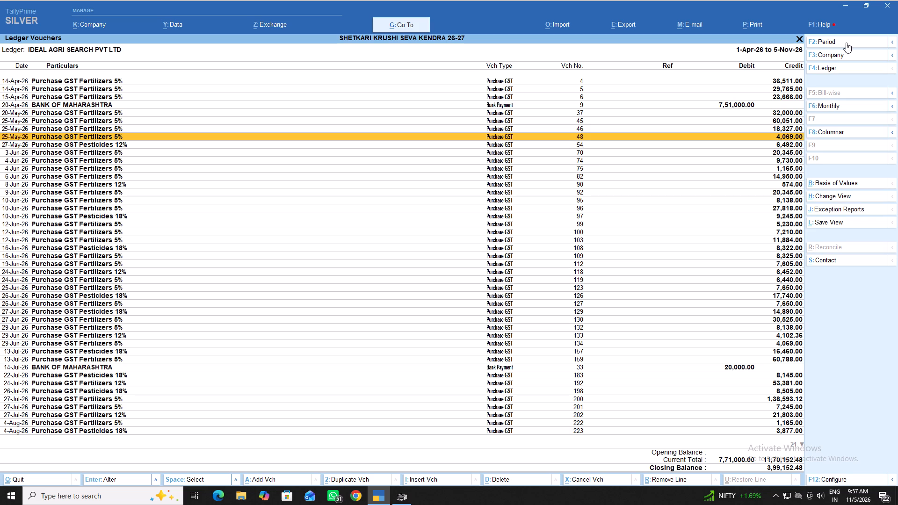
key(Down)
key(Down)
key(Down)
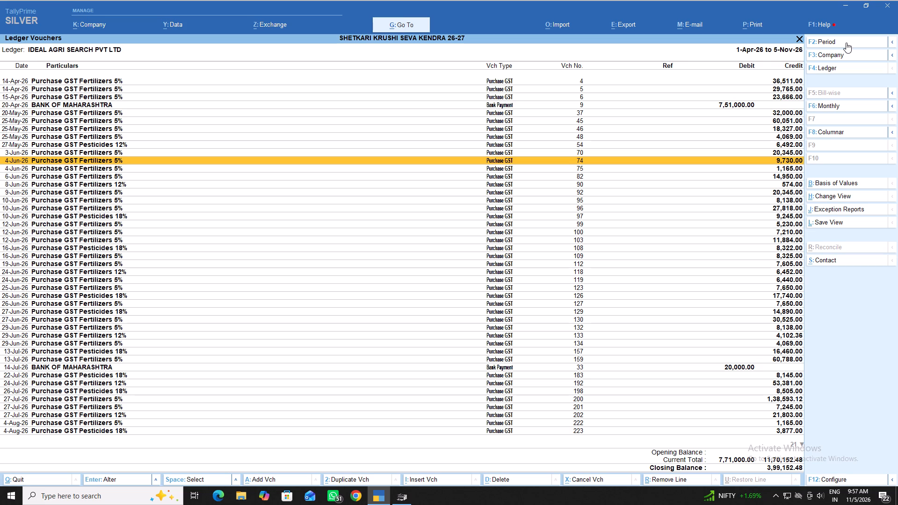
key(Down)
key(Down)
key(Down)
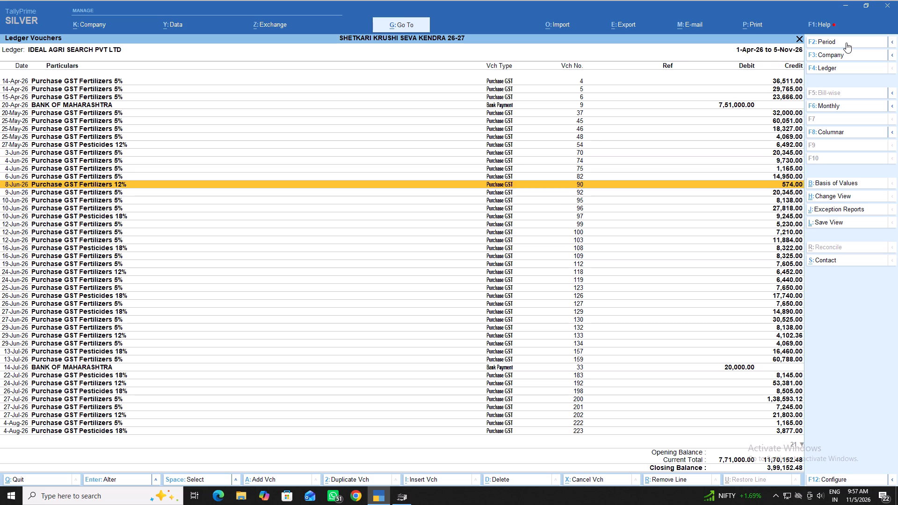
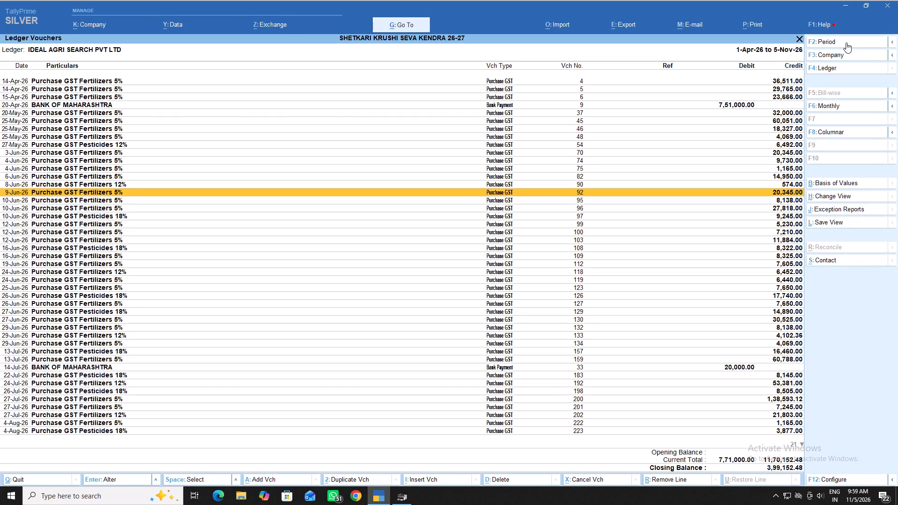
Continue through the ledger's vouchers one by one from purchase voucher 92 of 9-Jun-26 to voucher 96 of 10-Jun-26.
key(Down)
key(Down)
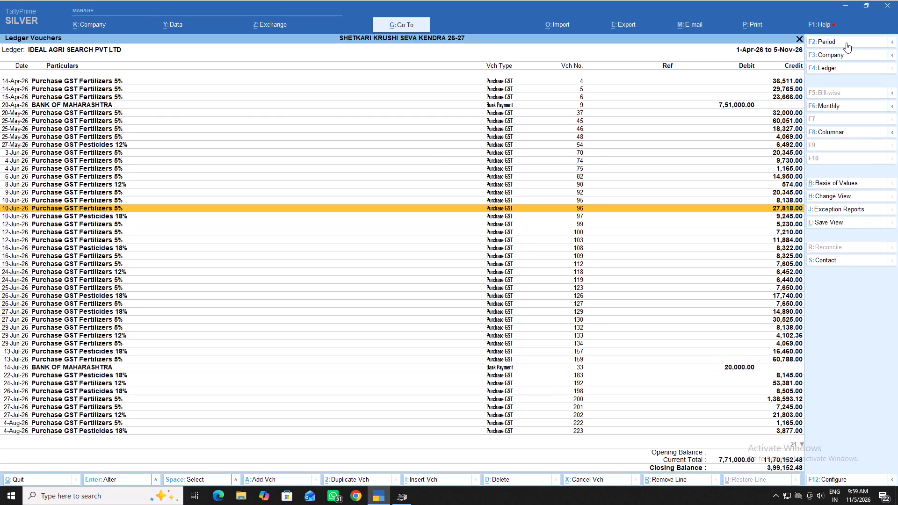
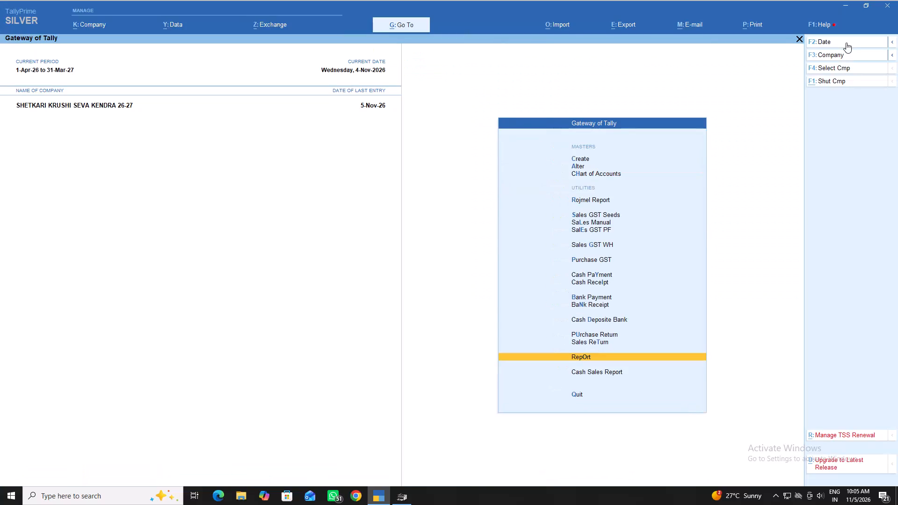
Open a new Sales GST PF voucher.
key(Up)
key(Up)
key(Up)
key(Up)
key(Up)
key(Up)
key(Up)
key(Up)
key(Up)
key(Up)
key(Up)
key(Down)
key(Return)
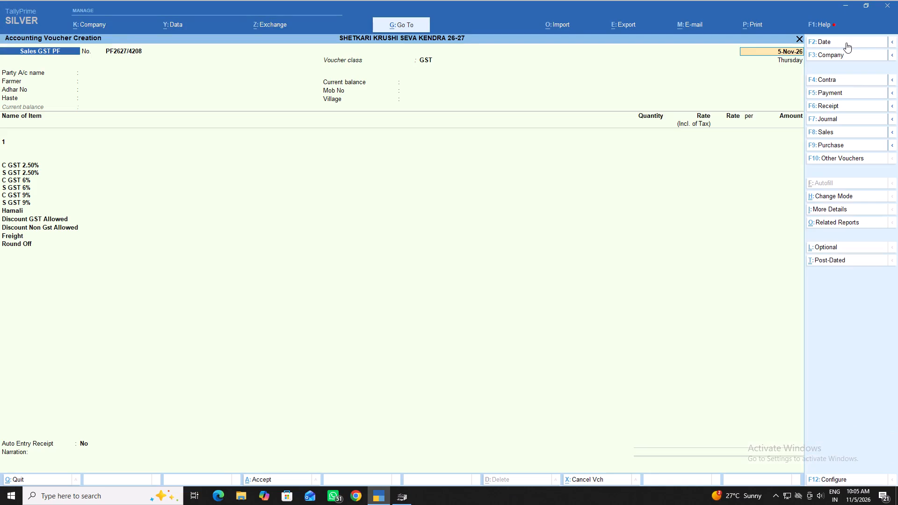
Keep the 5-Nov-26 date and choose the NI-prefixed customer ledger from CHANDOL as the party, accepting the existing party details.
key(Return)
text(NI)
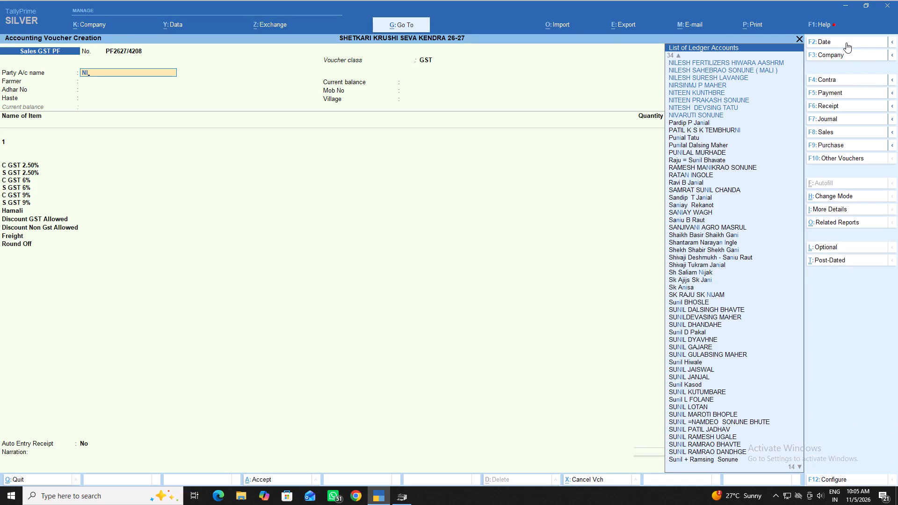
key(Down)
key(Down)
key(Down)
key(Down)
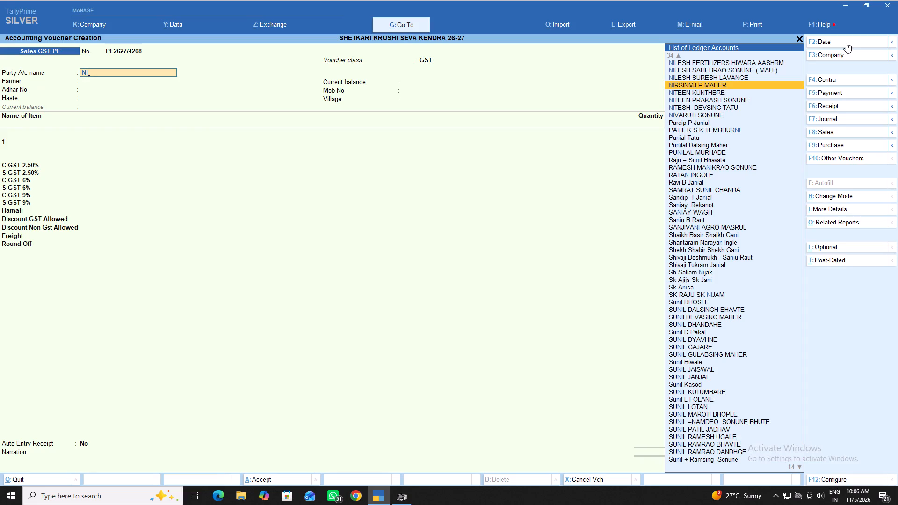
key(Up)
key(Return)
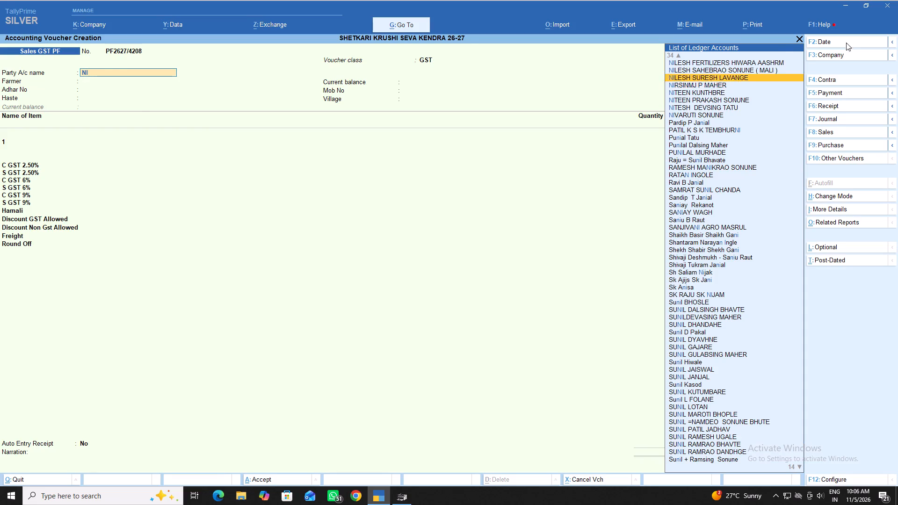
key(Return)
key(Return)
key(Return)
key(Return)
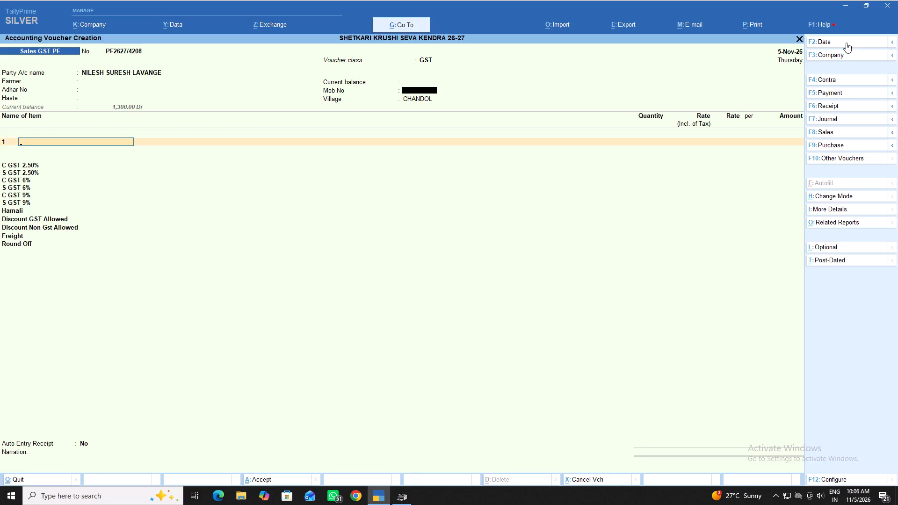
Add FOUR FIVE 50 ML from the batch expiring 31-May-27 as the first item, quantity 1 NOS at a tax-inclusive rate of 400.
key(f)
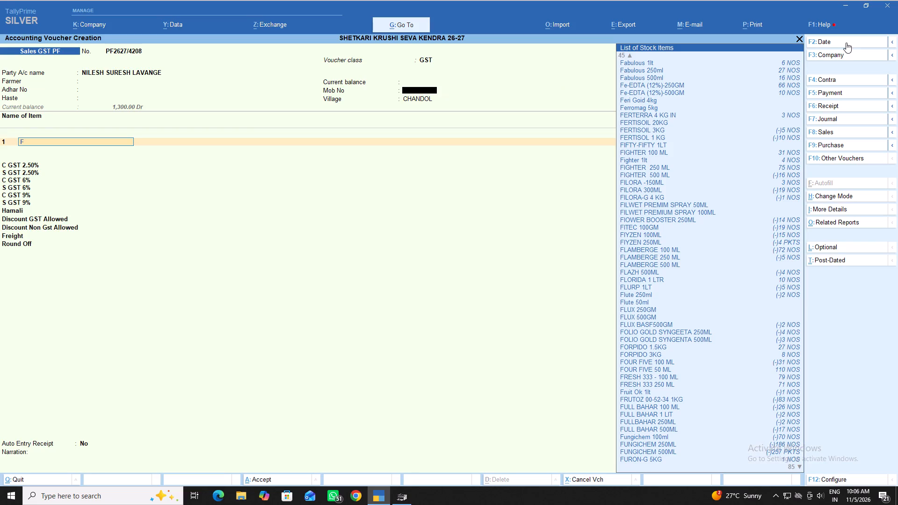
text(OV)
key(Down)
key(Down)
key(Down)
key(Down)
key(Down)
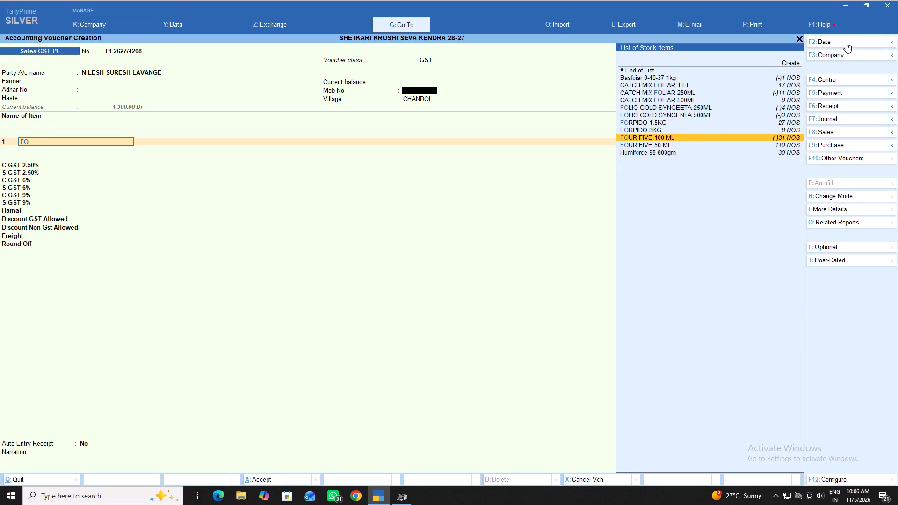
key(Down)
key(Return)
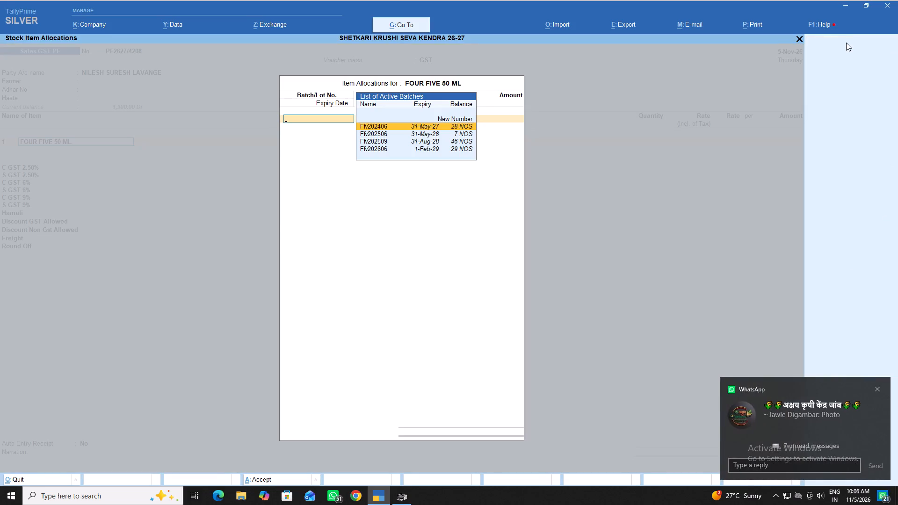
key(Return)
key(1)
key(Return)
text(400)
key(Return)
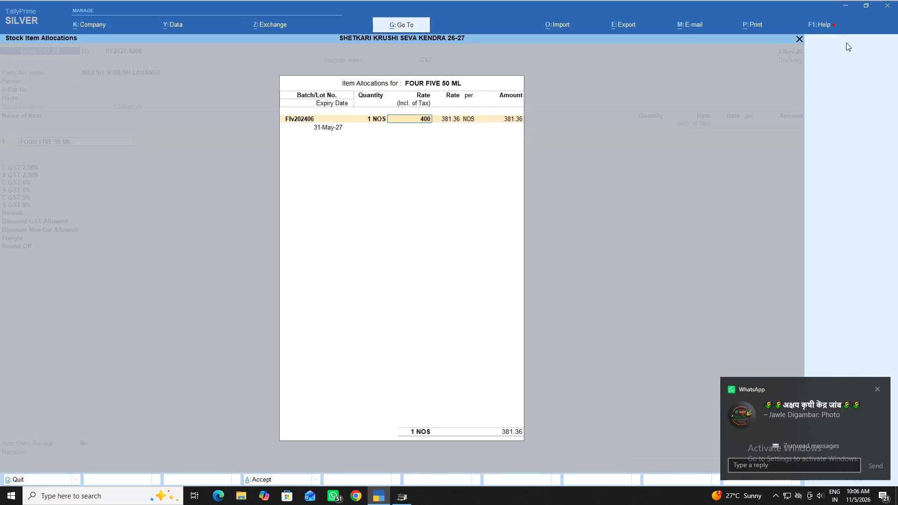
key(Return)
key(Return)
key(Return)
key(Return)
key(Return)
key(Return)
key(Return)
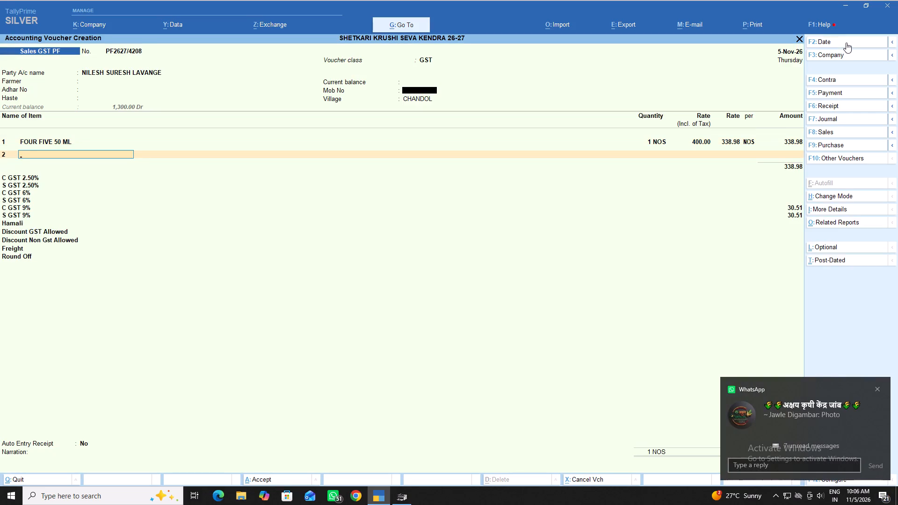
Add PEGASUS 25 GM from batch SPL5C20028 as the second item, quantity 1 at a tax-inclusive rate of 1100.
key(p)
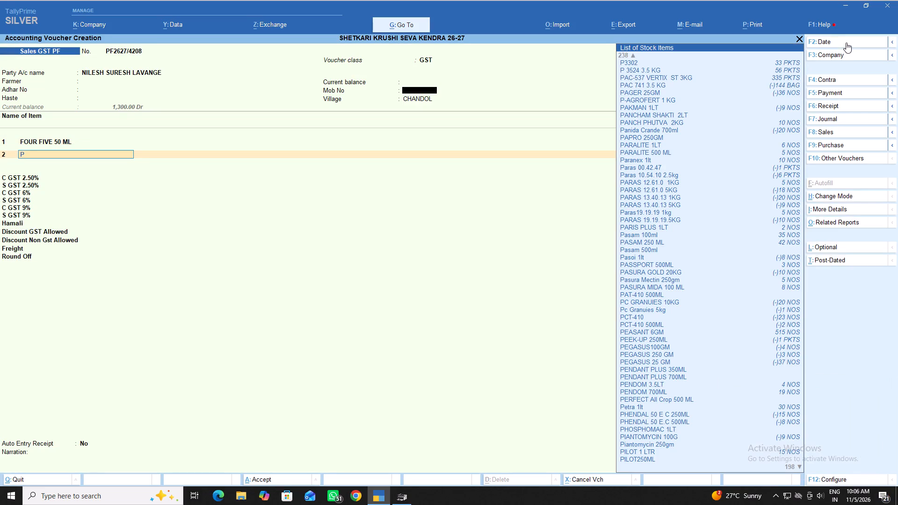
key(Down)
key(Down)
key(Down)
key(Down)
key(Down)
key(Down)
key(Down)
key(Down)
key(Down)
key(Down)
key(Down)
key(Down)
key(Down)
key(Down)
key(Down)
key(Down)
key(Down)
key(Down)
key(Down)
key(Down)
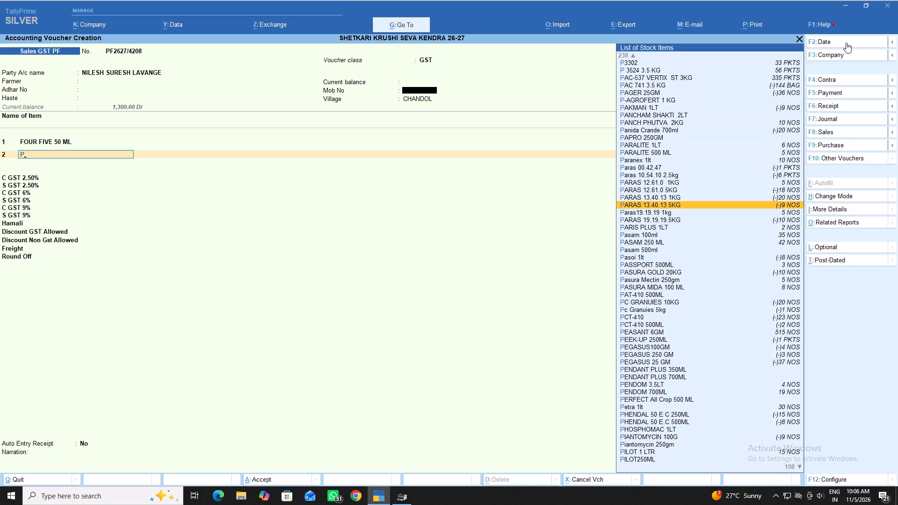
key(Down)
key(Down)
key(Down)
key(Down)
key(Down)
key(Down)
key(Down)
key(Down)
key(Down)
key(Down)
key(Down)
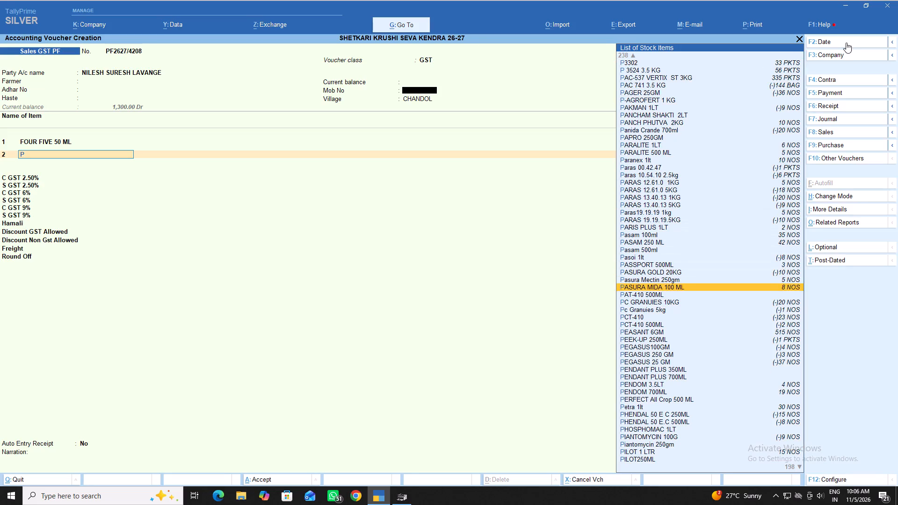
key(Down)
key(Down)
key(Down)
key(Down)
key(Down)
key(Down)
key(Down)
key(Down)
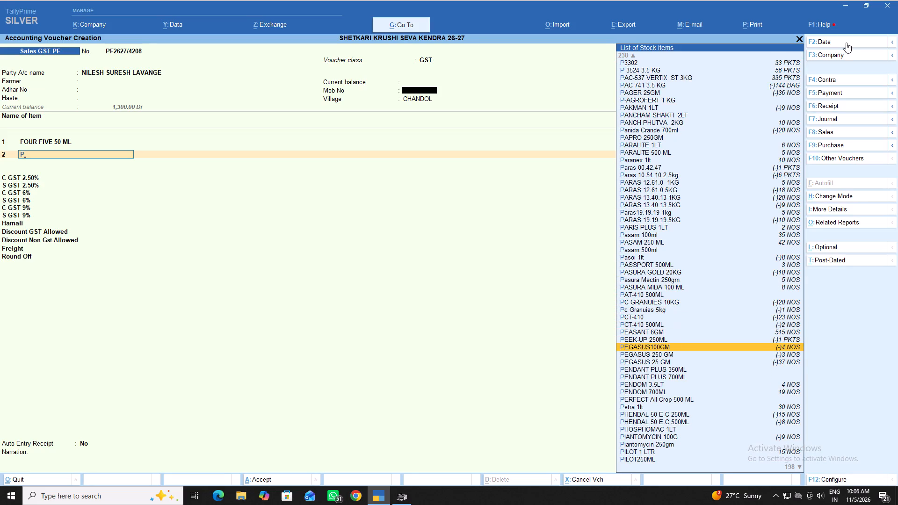
key(Down)
key(Down)
key(Return)
key(Return)
key(1)
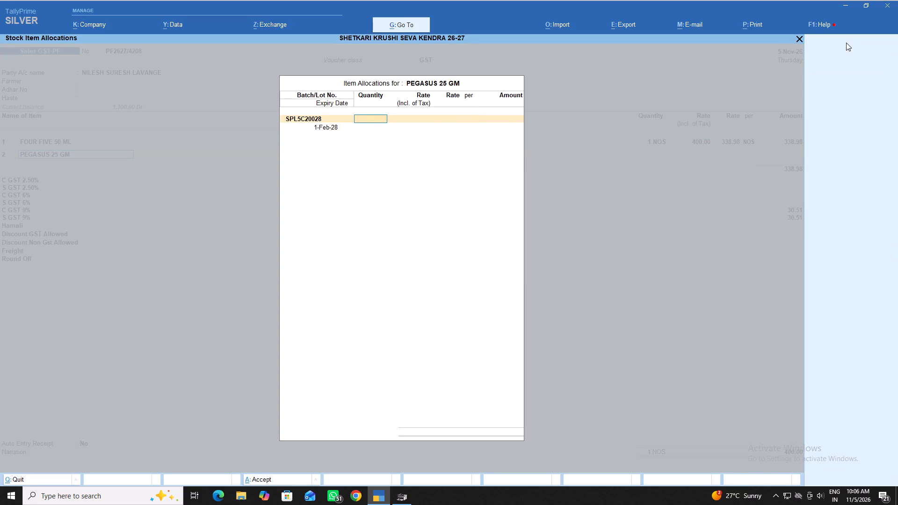
key(Return)
text(1100)
key(Return)
key(Return)
key(Return)
key(Return)
key(Return)
key(Return)
key(Return)
key(Return)
Accept the remaining tax, charge and narration fields, save the sales voucher, and return to the Gateway of Tally.
key(Return)
key(Return)
key(Return)
key(Return)
key(Return)
key(Return)
key(Return)
key(Return)
key(Return)
key(Return)
key(Return)
key(Return)
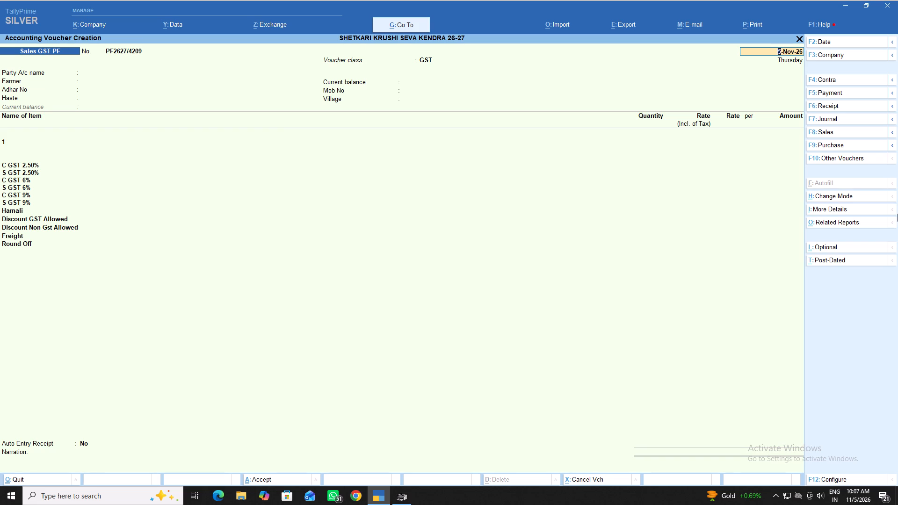
key(Escape)
key(Escape)
key(Escape)
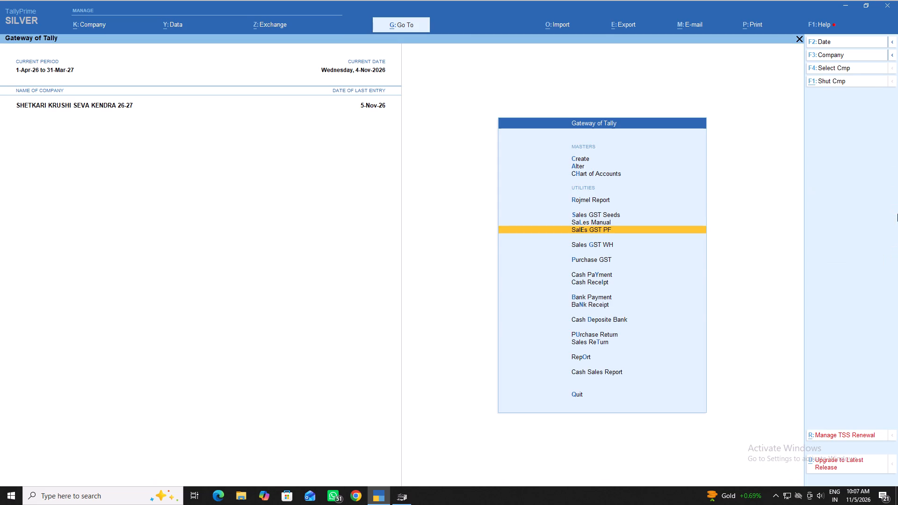
Open another new Sales GST PF voucher from the Gateway of Tally.
key(Down)
key(Down)
key(Down)
key(Down)
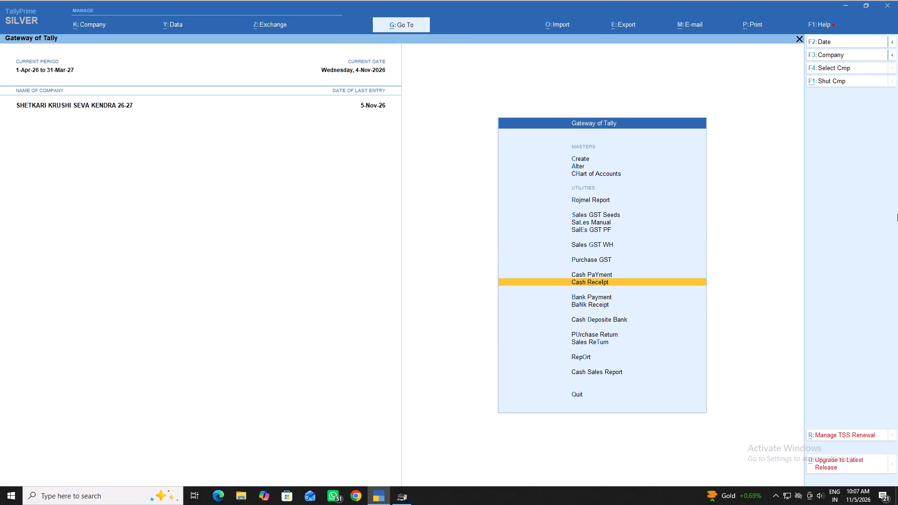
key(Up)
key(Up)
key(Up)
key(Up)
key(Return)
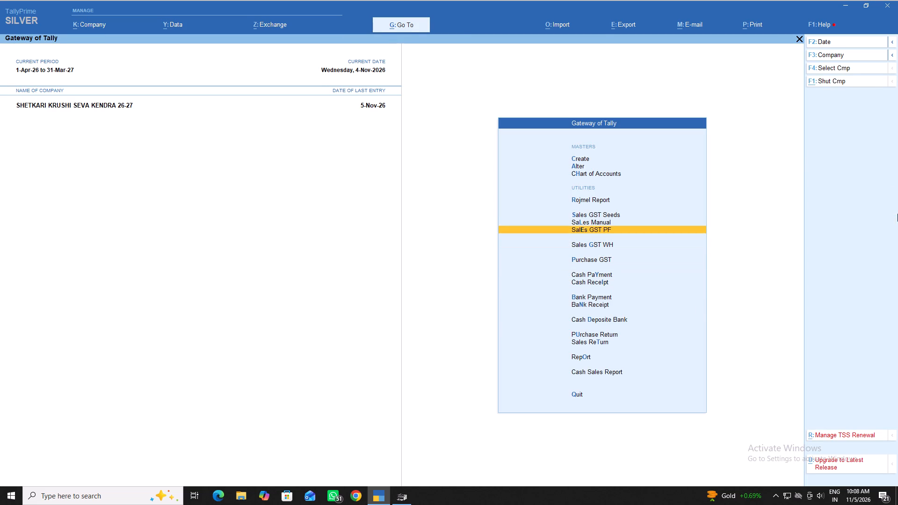
Open a new Sales GST PF voucher from the Gateway of Tally.
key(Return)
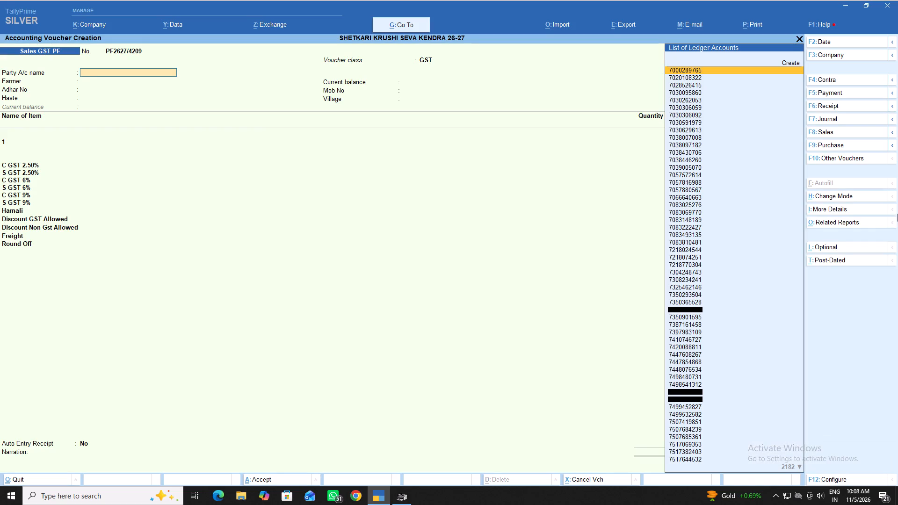
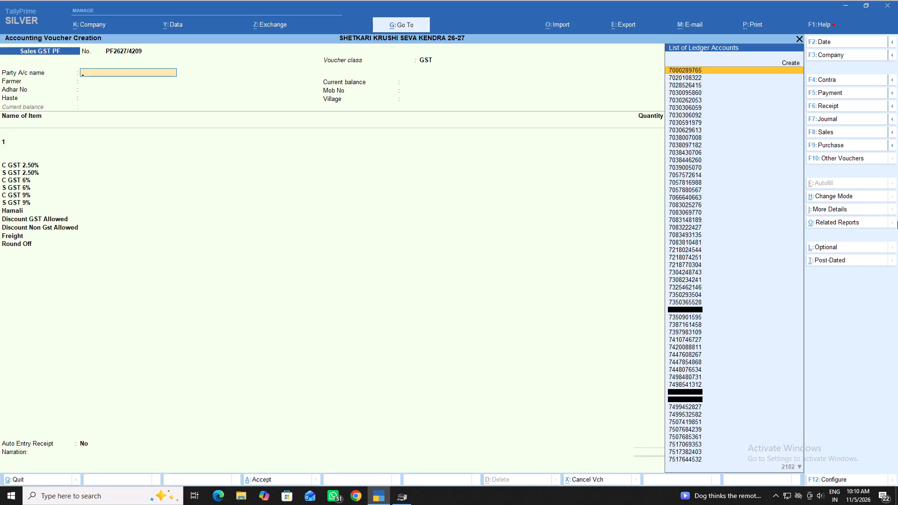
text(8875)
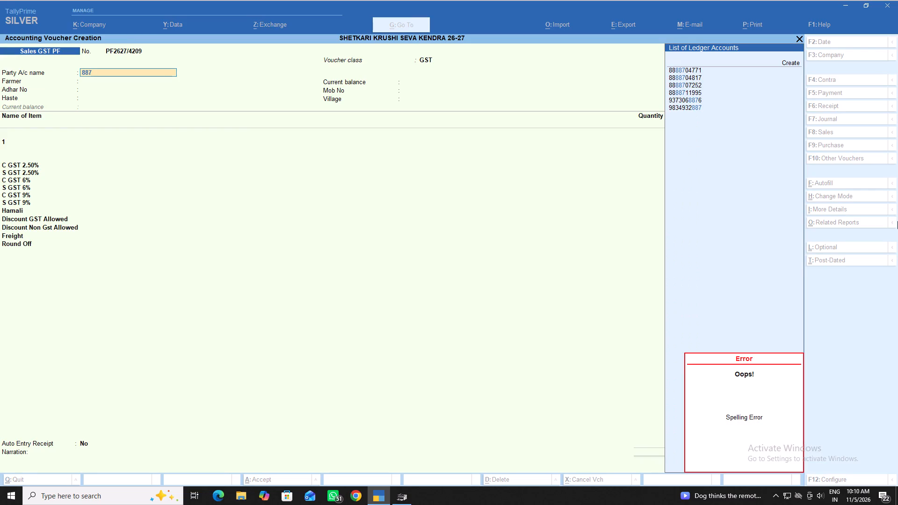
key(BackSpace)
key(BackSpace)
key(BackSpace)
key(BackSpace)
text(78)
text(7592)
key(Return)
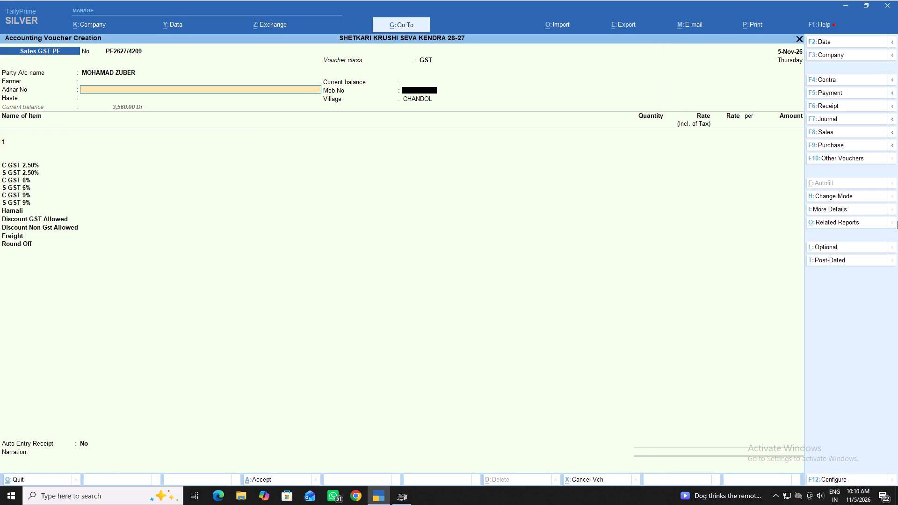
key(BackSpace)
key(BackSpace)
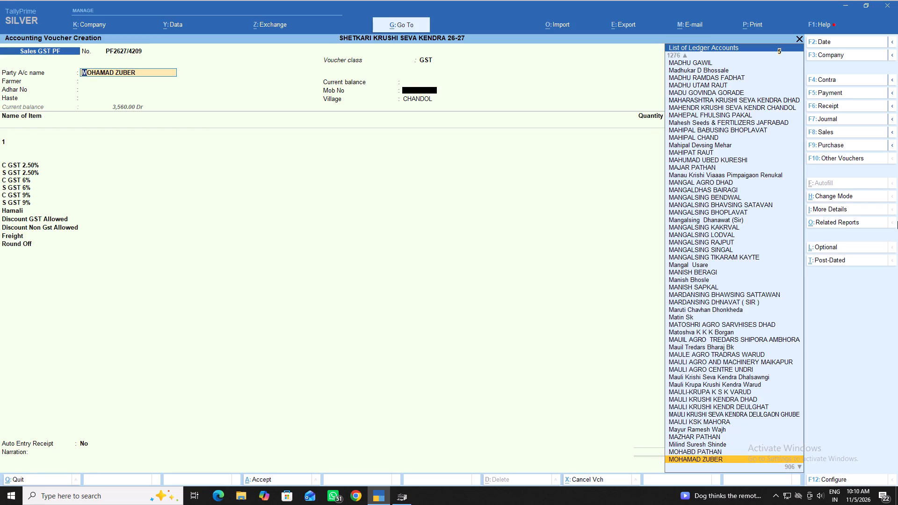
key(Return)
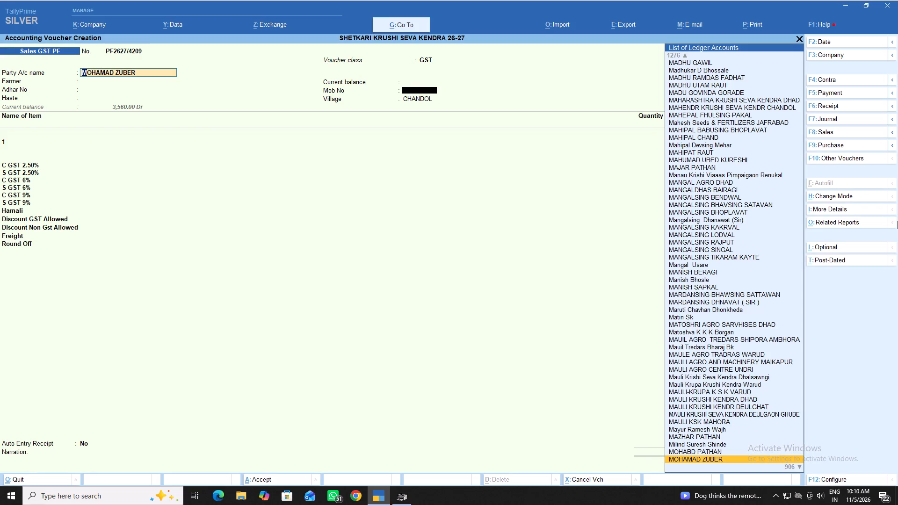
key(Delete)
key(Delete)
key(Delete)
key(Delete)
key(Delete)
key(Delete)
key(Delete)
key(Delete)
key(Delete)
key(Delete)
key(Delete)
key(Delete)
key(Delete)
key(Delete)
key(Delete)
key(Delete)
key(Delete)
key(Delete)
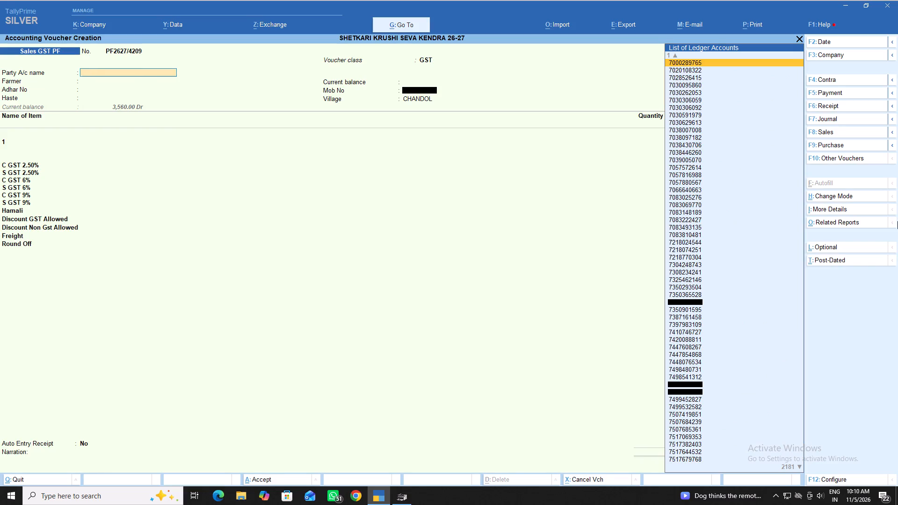
Select the customer's ledger as the party by its mobile number and accept the farmer and contact fields with village CHANDOL.
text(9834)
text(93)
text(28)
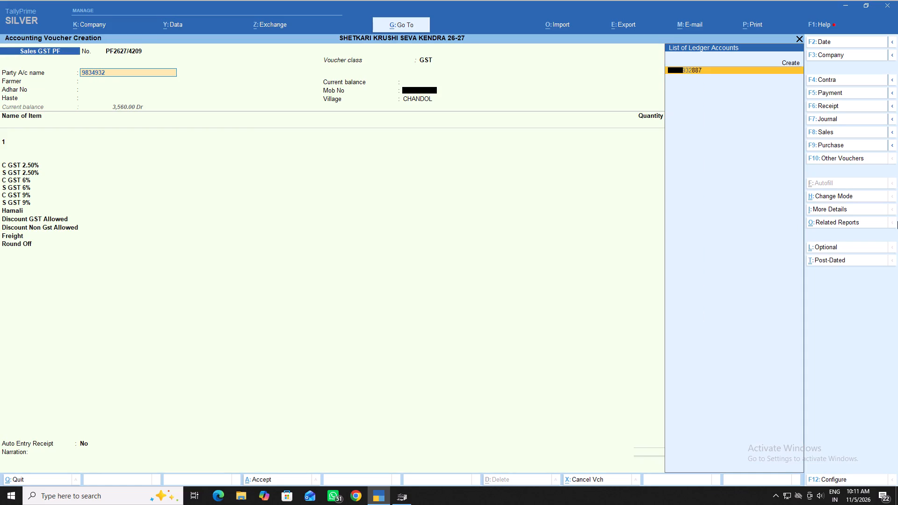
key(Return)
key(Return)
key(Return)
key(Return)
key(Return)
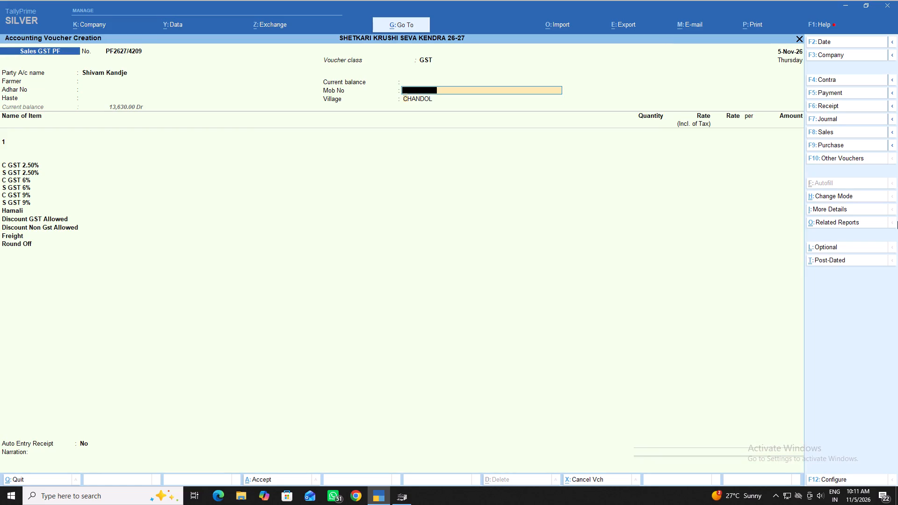
Add MATCO MAXX 500GM from batch SSMM-249 as the first item, quantity 1 NOS at a tax-inclusive rate of 600.
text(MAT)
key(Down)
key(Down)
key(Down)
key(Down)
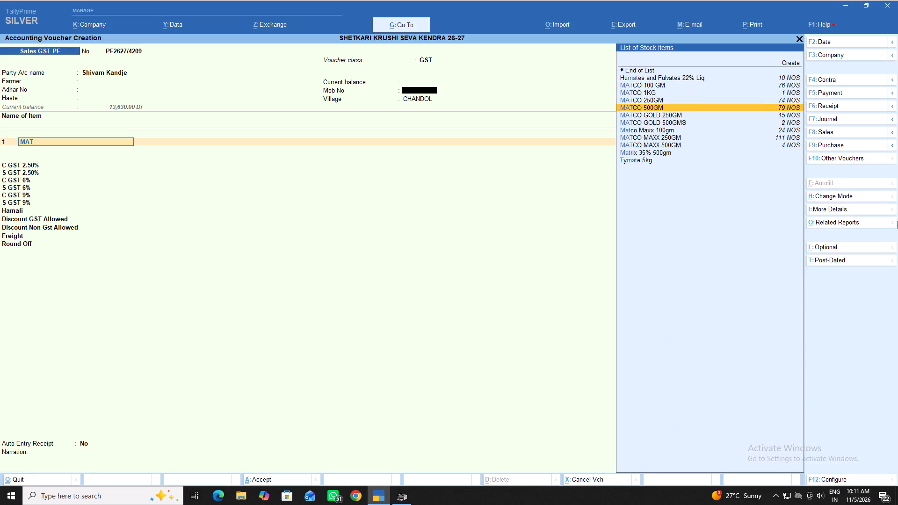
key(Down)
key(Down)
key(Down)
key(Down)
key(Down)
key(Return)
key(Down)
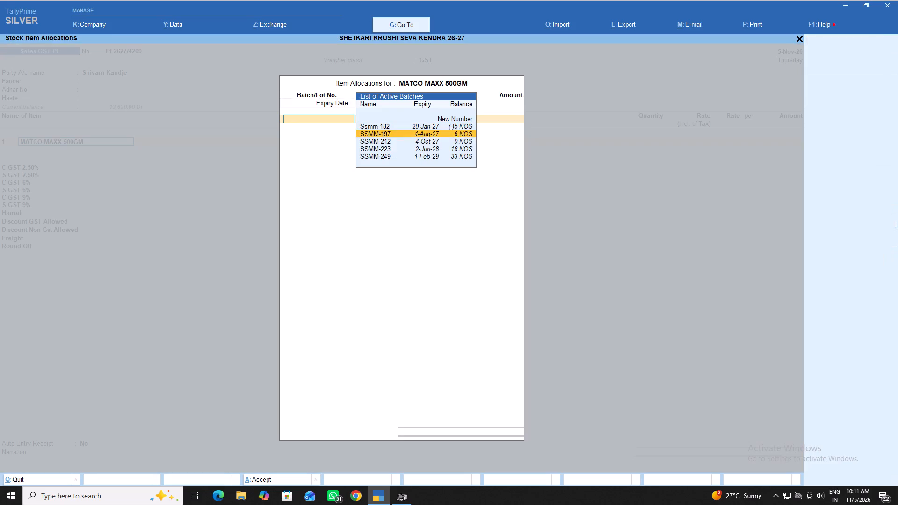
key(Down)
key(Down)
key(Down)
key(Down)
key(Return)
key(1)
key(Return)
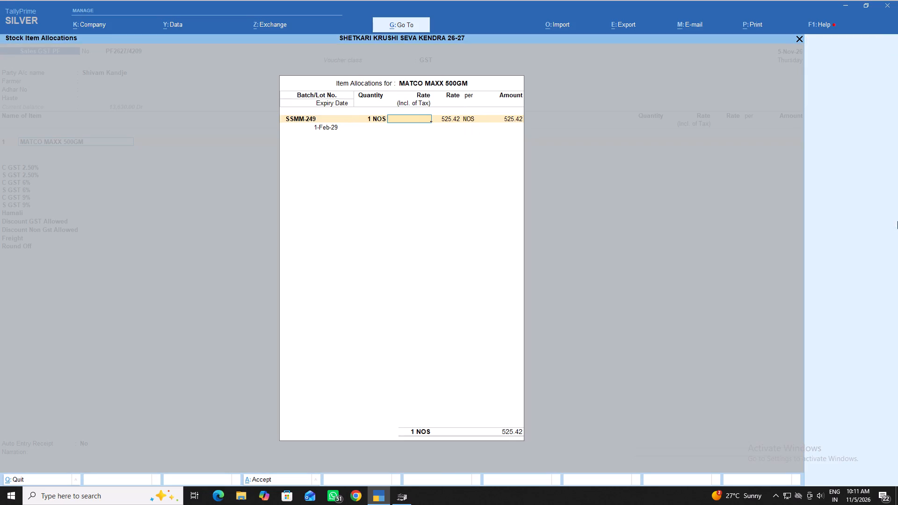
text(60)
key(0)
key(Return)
key(Return)
key(Return)
key(Return)
key(Return)
key(Return)
key(Return)
key(Return)
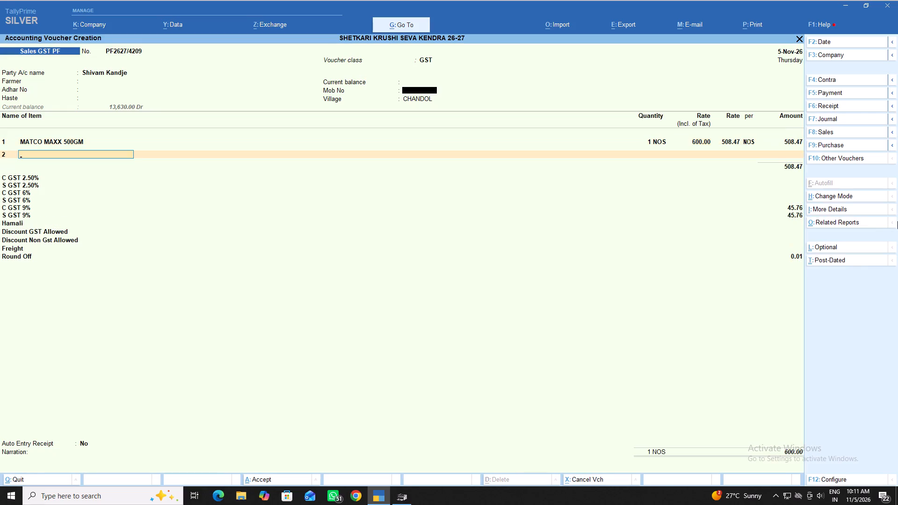
Add PILOT 1 LTR from batch IPL/212/C as the second item, quantity 1 NOS at a tax-inclusive rate of 750.
text(PIT)
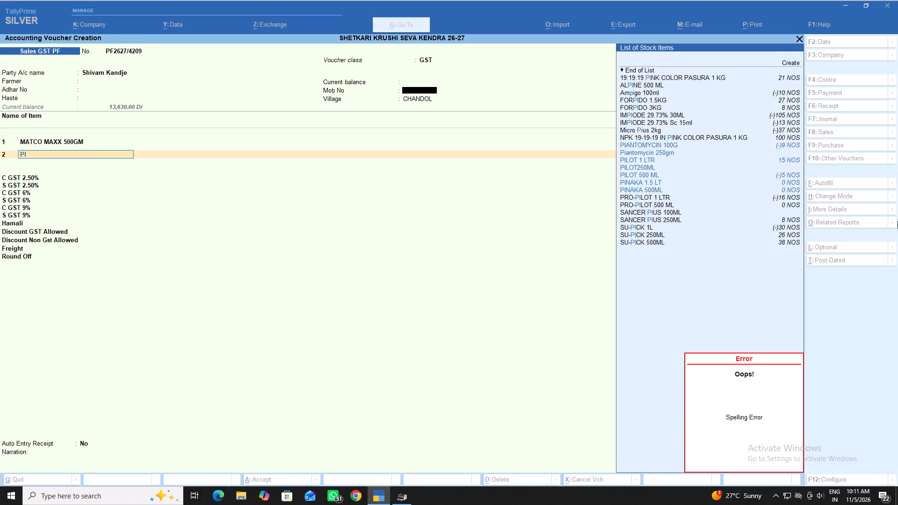
key(Down)
key(Down)
key(Down)
key(Return)
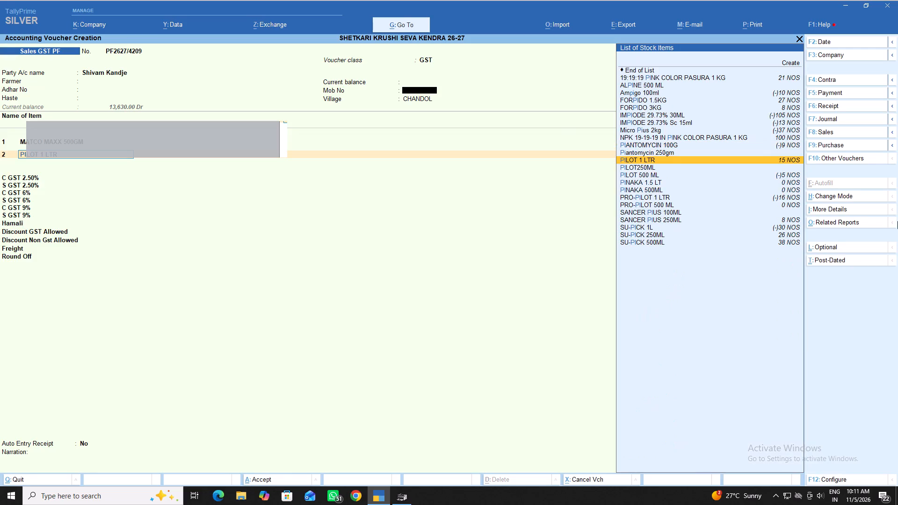
key(Down)
key(Down)
key(Down)
key(Down)
key(Return)
key(1)
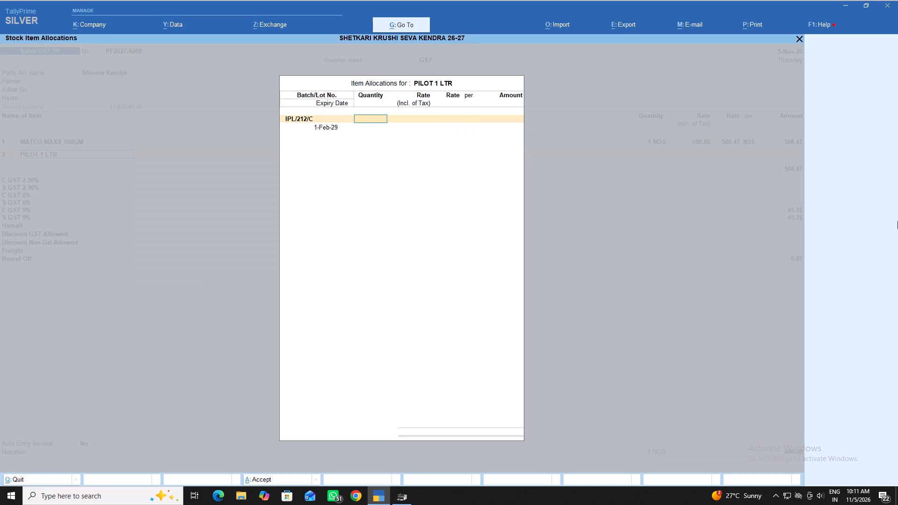
key(Return)
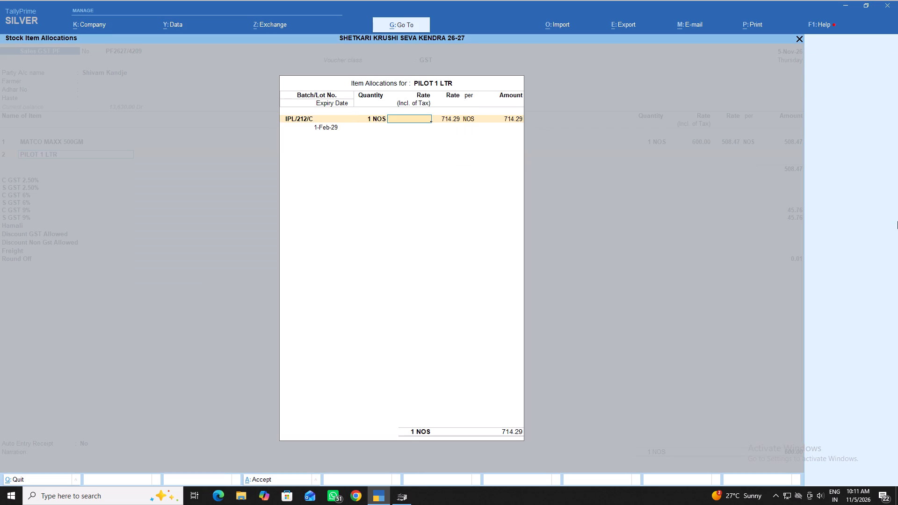
key(7)
text(50)
key(Return)
key(Return)
key(Return)
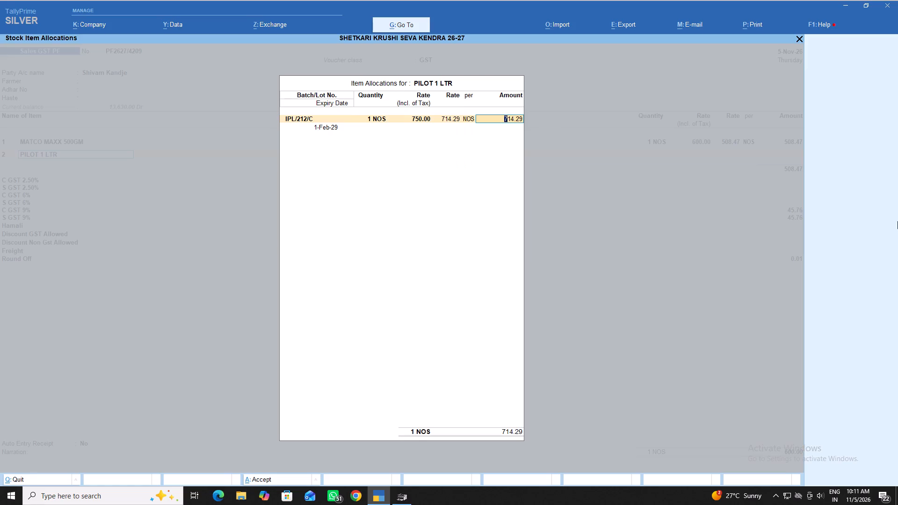
key(Return)
key(Return)
key(Return)
key(Return)
key(Return)
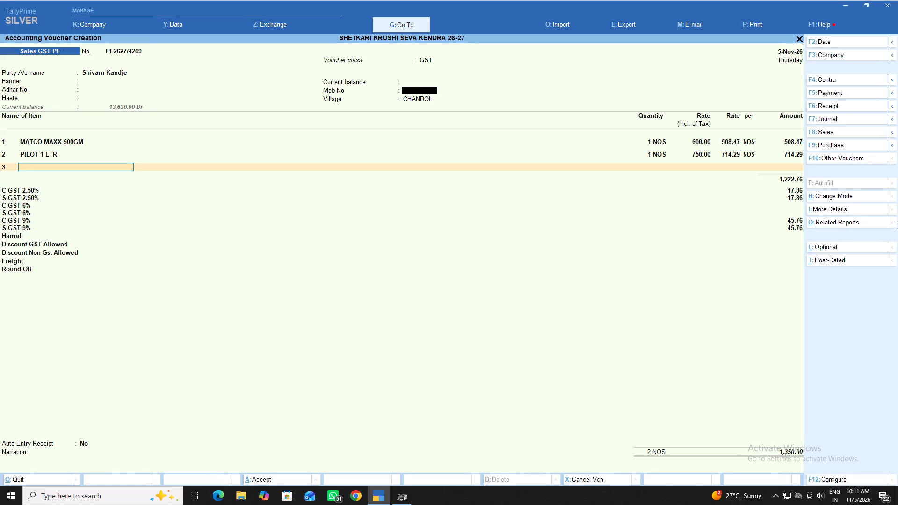
Add CATCH MIX F-500GM from batch Ipl/141/a as the third item, quantity 1 NOS at a tax-inclusive rate of 580.
text(CAT)
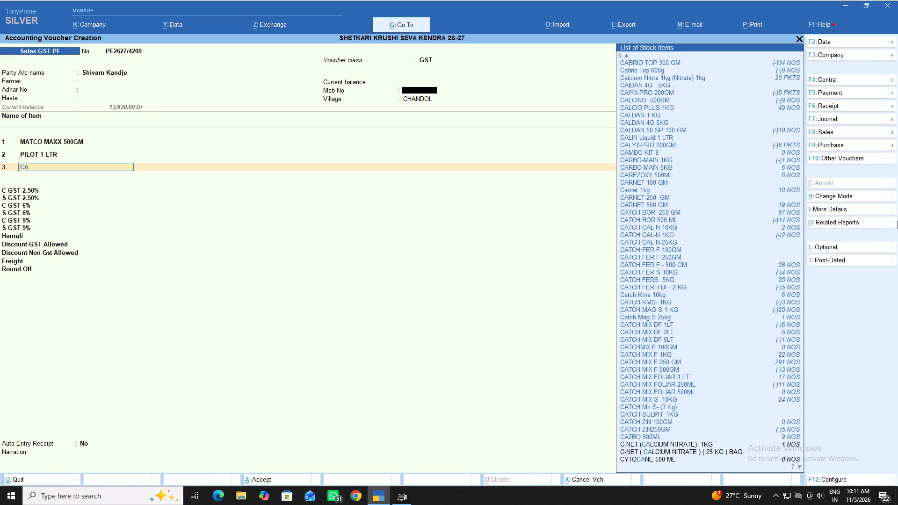
key(Down)
key(Down)
key(Down)
key(Down)
key(Down)
key(Down)
key(Down)
key(Down)
key(Down)
key(Down)
key(Down)
key(Down)
key(Down)
key(Down)
key(Down)
key(Down)
key(Down)
key(Down)
key(Down)
key(Down)
key(Down)
key(Down)
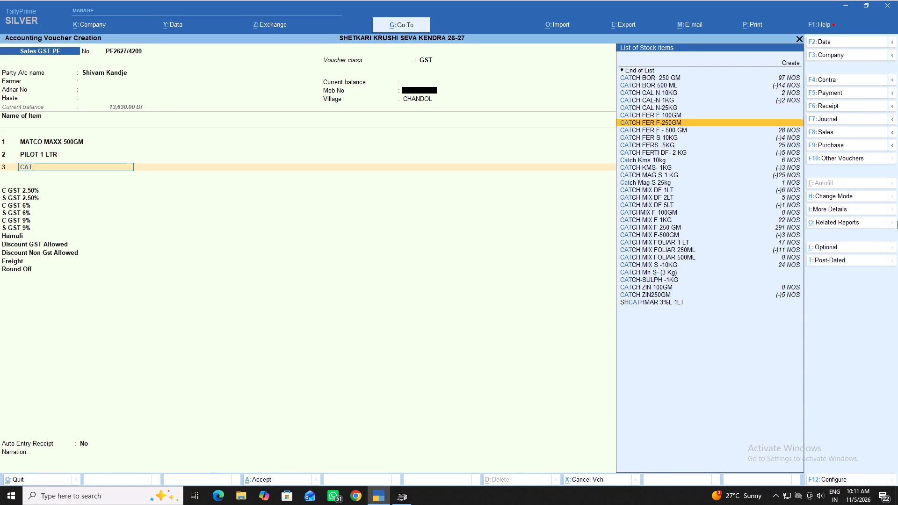
key(Return)
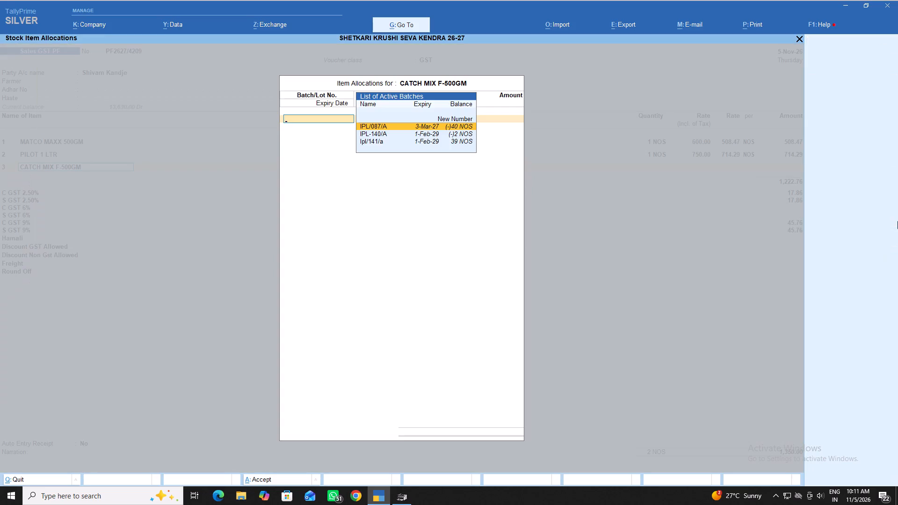
key(Down)
key(Down)
key(Down)
key(Return)
key(1)
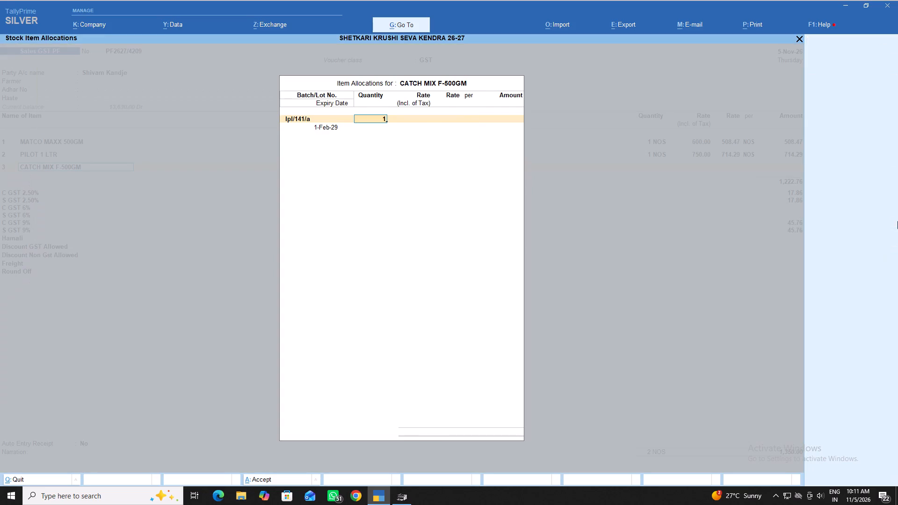
key(Return)
text(580)
key(Return)
key(Return)
key(Return)
key(Return)
key(Return)
key(Return)
key(Return)
key(Return)
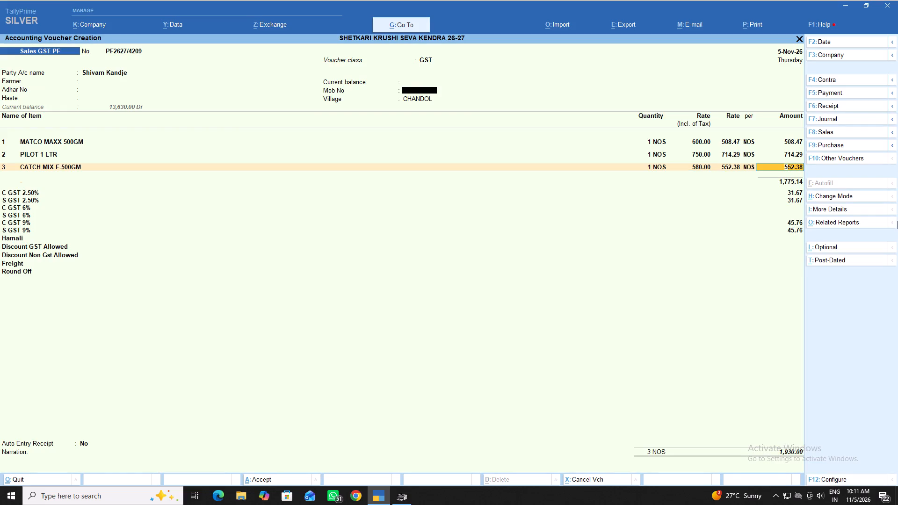
Add Charlie 250gm as the fourth item, quantity 1 NOS at a tax-inclusive rate of 500.
text(CH)
key(Down)
key(Down)
key(Down)
key(Down)
key(Down)
key(Down)
key(Down)
key(Down)
key(Down)
key(Down)
key(Down)
key(Down)
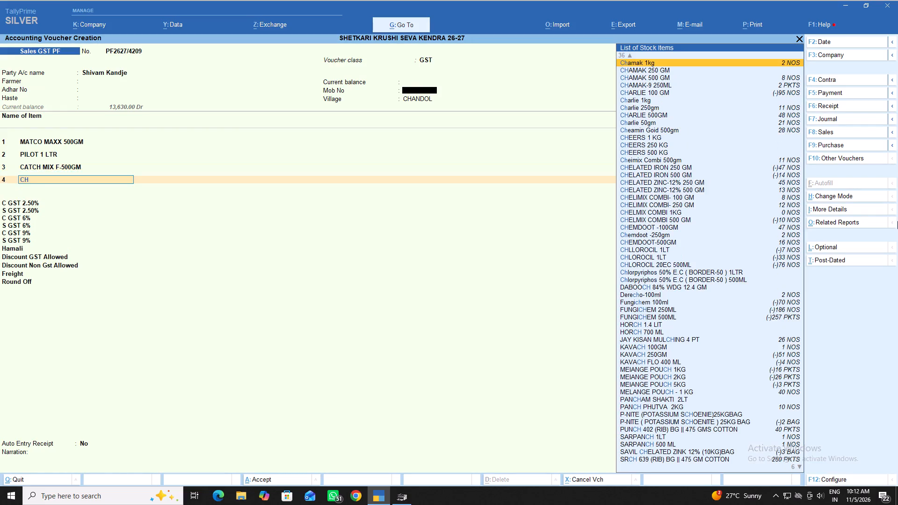
key(Up)
key(Up)
key(Up)
key(Up)
key(Down)
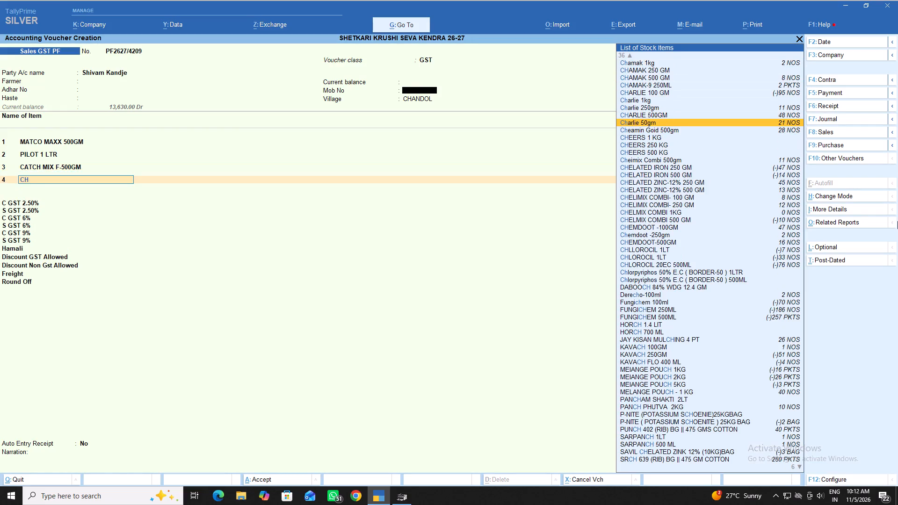
key(Down)
key(Down)
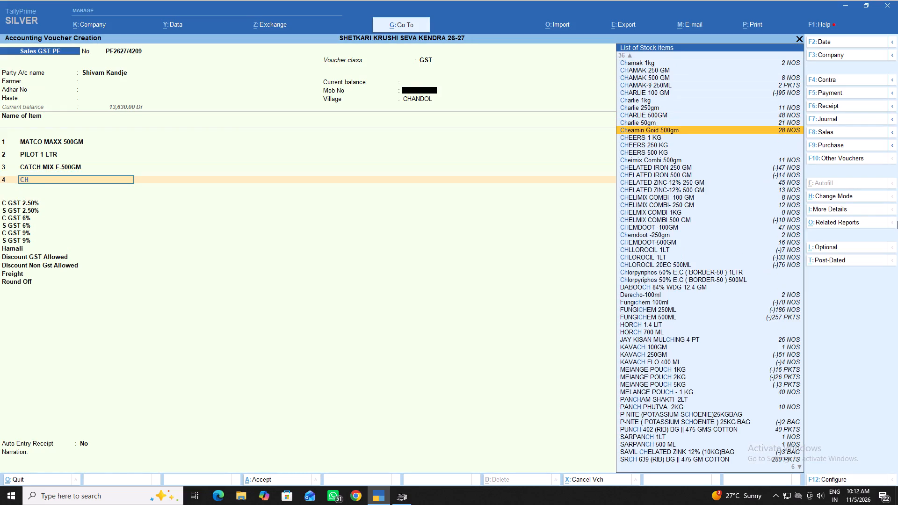
key(Down)
key(Up)
key(Up)
key(Up)
key(Up)
key(Up)
key(Return)
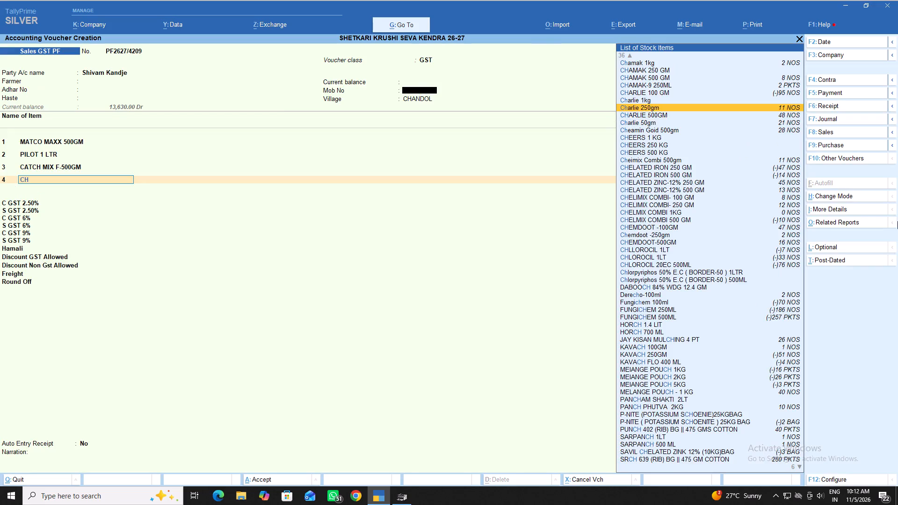
key(Return)
key(1)
key(Return)
text(500)
key(Return)
key(Return)
key(Return)
key(Return)
key(Return)
key(Return)
key(Return)
key(Return)
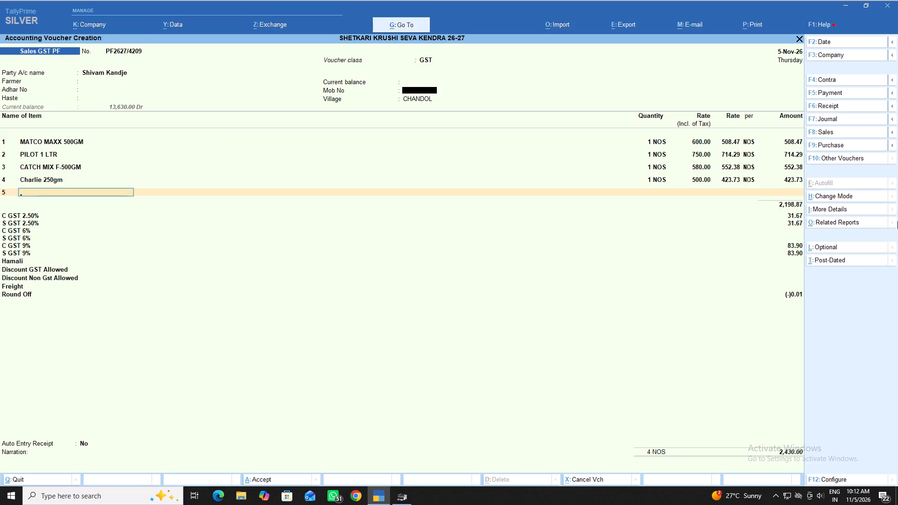
End the item list, keep the tax and charge lines, Auto Entry Receipt No and blank narration, and accept the voucher.
key(Return)
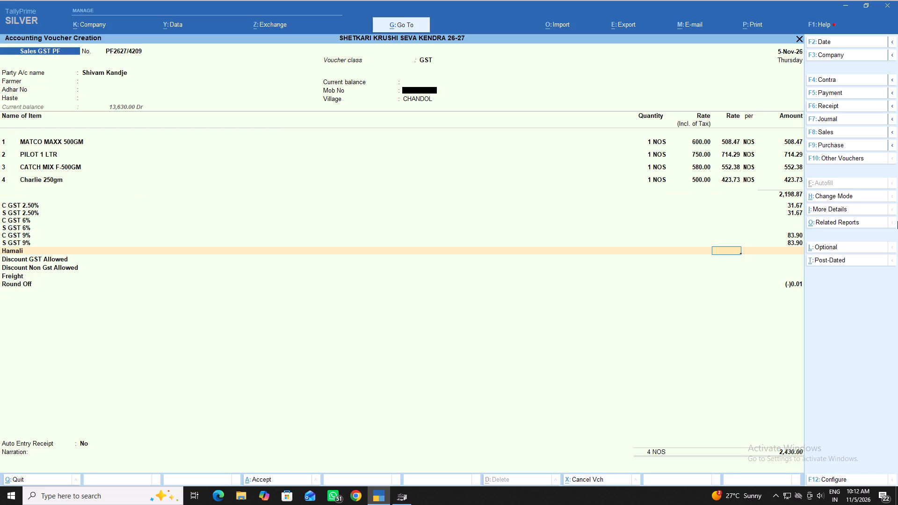
key(Return)
key(Return)
key(Return)
key(Return)
key(Return)
key(Return)
key(Return)
key(Return)
key(Return)
key(Return)
key(Return)
key(Return)
key(Return)
key(Return)
key(Return)
key(Return)
key(Return)
key(Return)
key(Return)
key(Return)
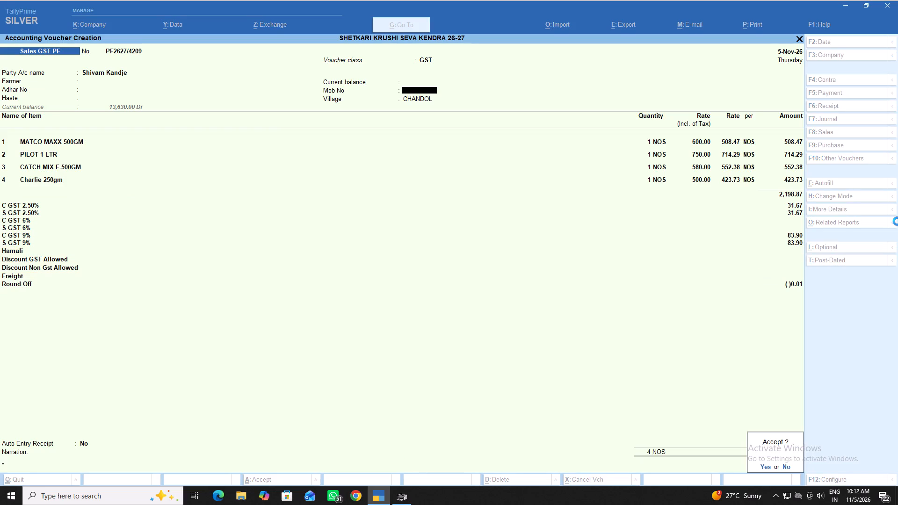
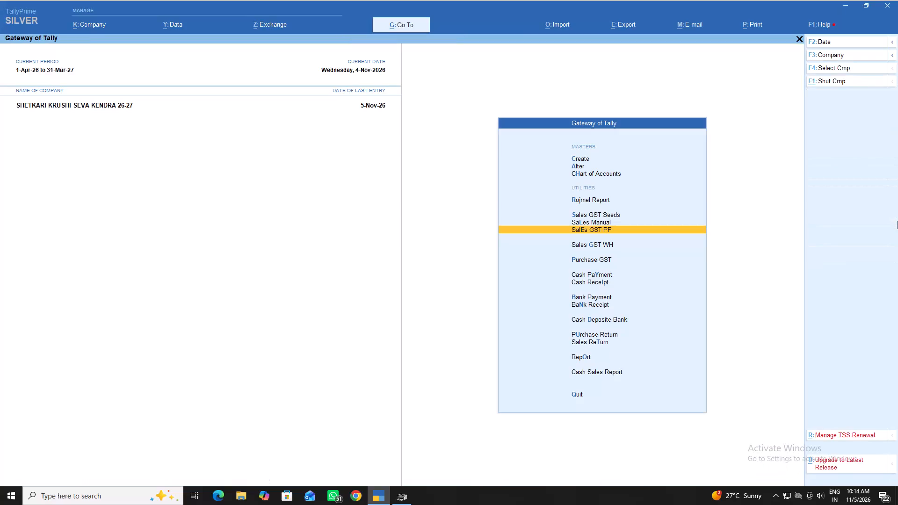
Open the Day Book report, review the vouchers listed for 4-Nov-26, and return to the Gateway of Tally.
key(Down)
key(Down)
key(Down)
key(Down)
key(Down)
key(Down)
key(Down)
key(Down)
key(Down)
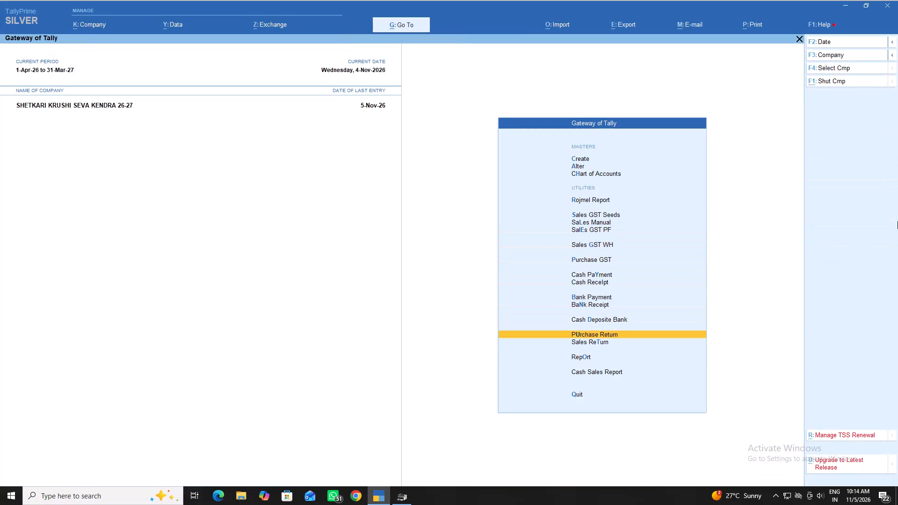
key(Down)
key(Return)
key(Down)
key(Down)
key(Down)
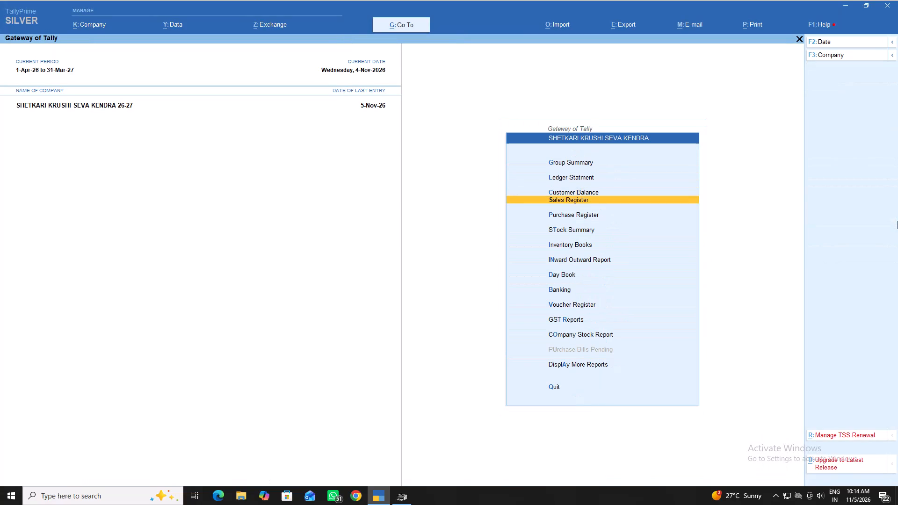
key(Down)
key(Down)
key(Down)
key(Down)
key(Down)
key(Return)
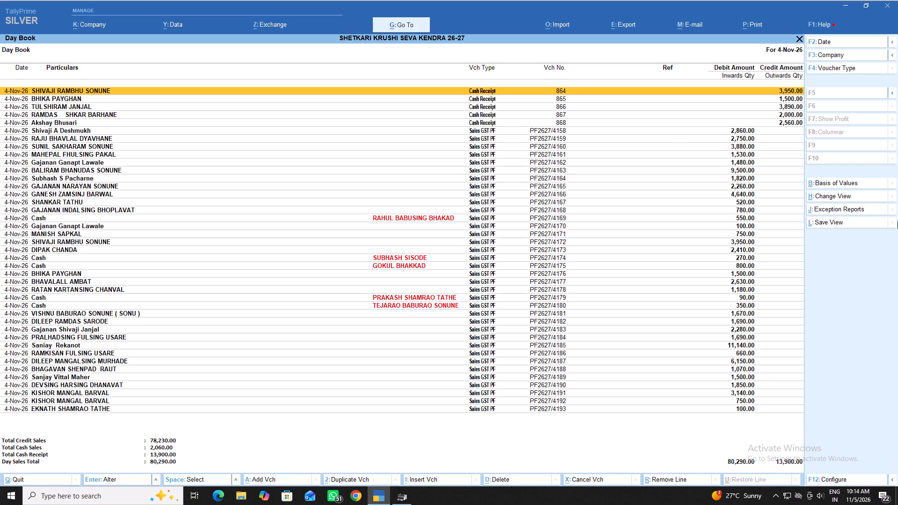
key(Escape)
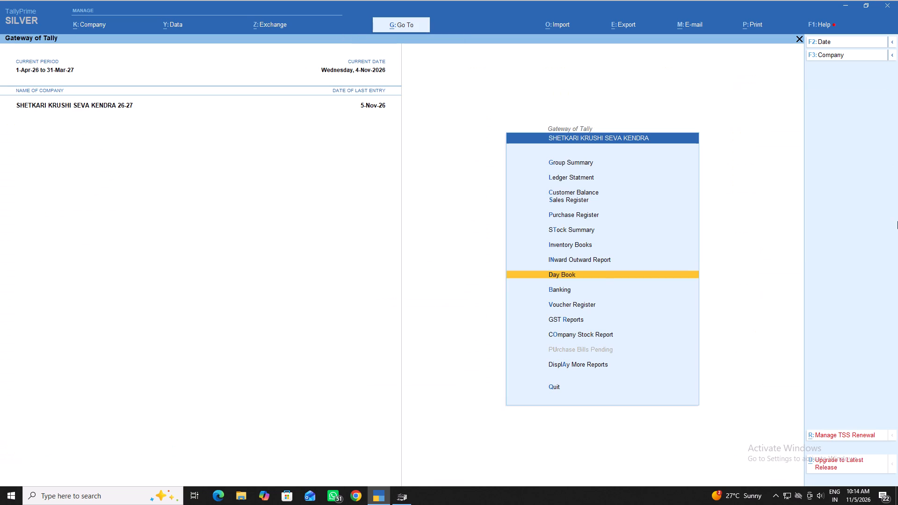
key(Escape)
Go back to Sales GST PF on the Gateway of Tally for another sales voucher entry.
key(Up)
key(Up)
key(Up)
key(Up)
key(Up)
key(Up)
key(Up)
key(Up)
key(Up)
key(Up)
key(Up)
key(Up)
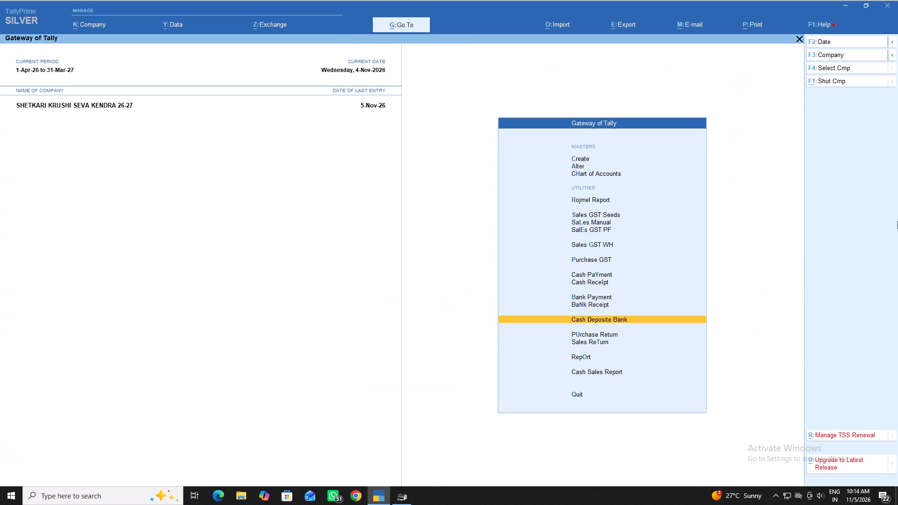
key(Down)
key(Down)
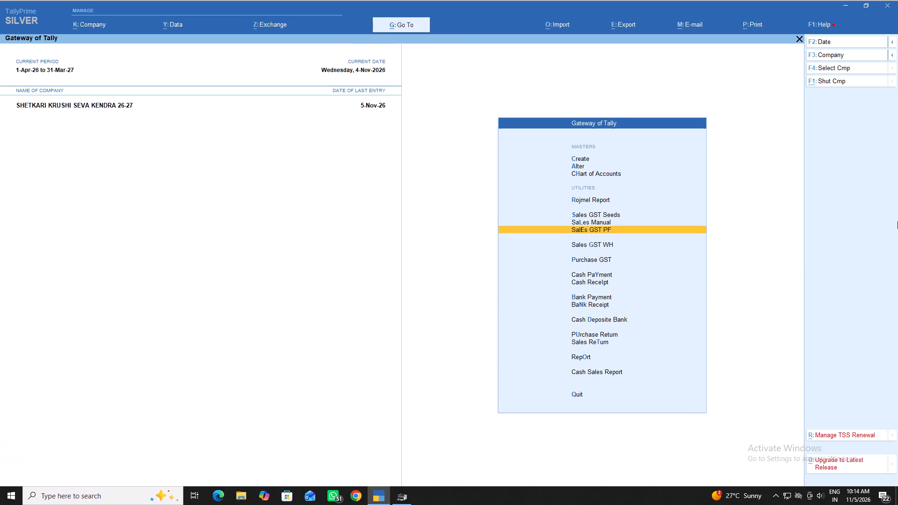
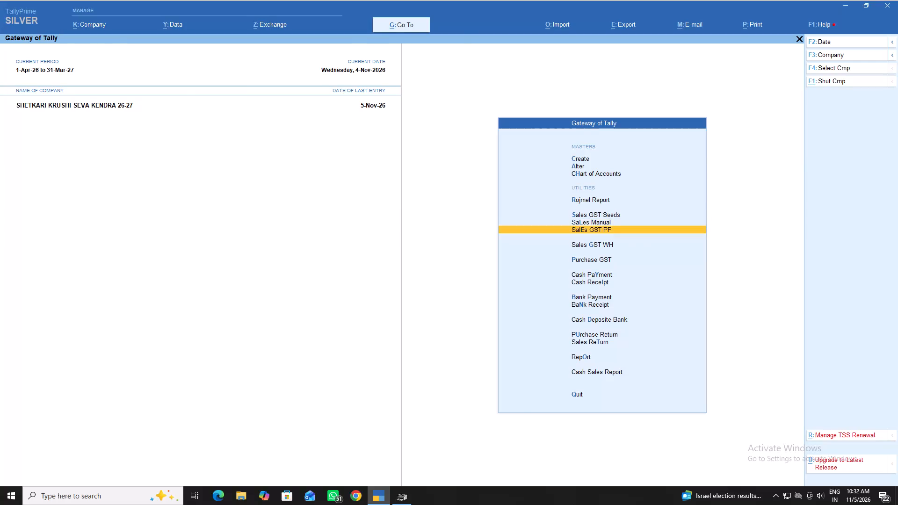
Start a new Sales GST PF voucher dated 5-Nov-26.
key(Return)
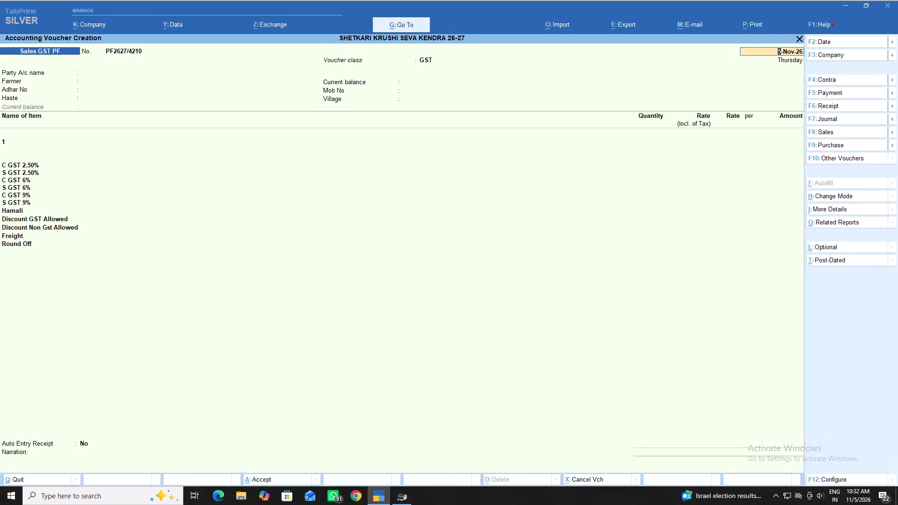
key(Return)
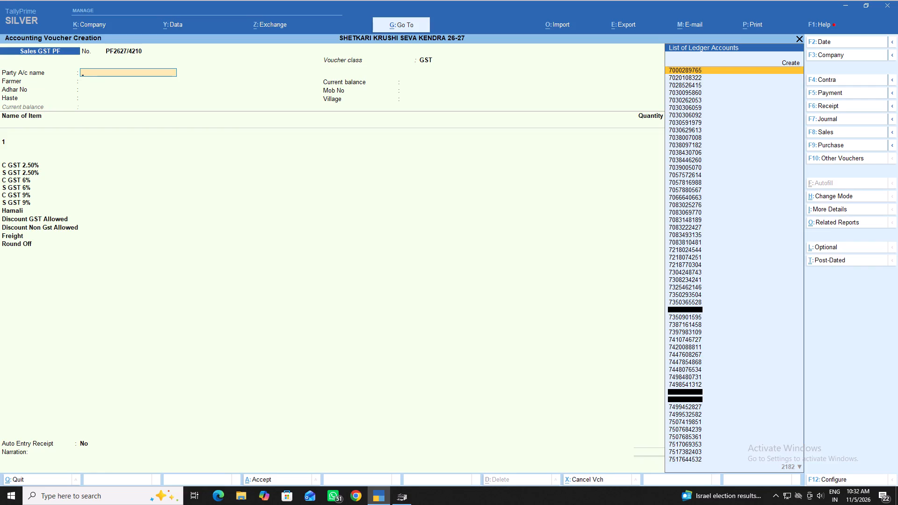
Filter the party ledger accounts by PAN and find the customer's account for the sales voucher.
text(PA)
key(n)
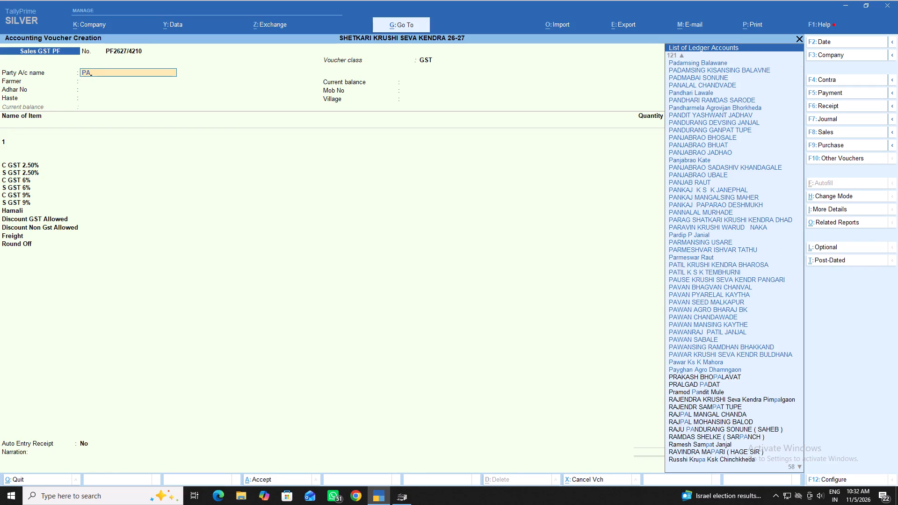
key(Down)
key(Down)
key(Down)
key(Down)
key(Down)
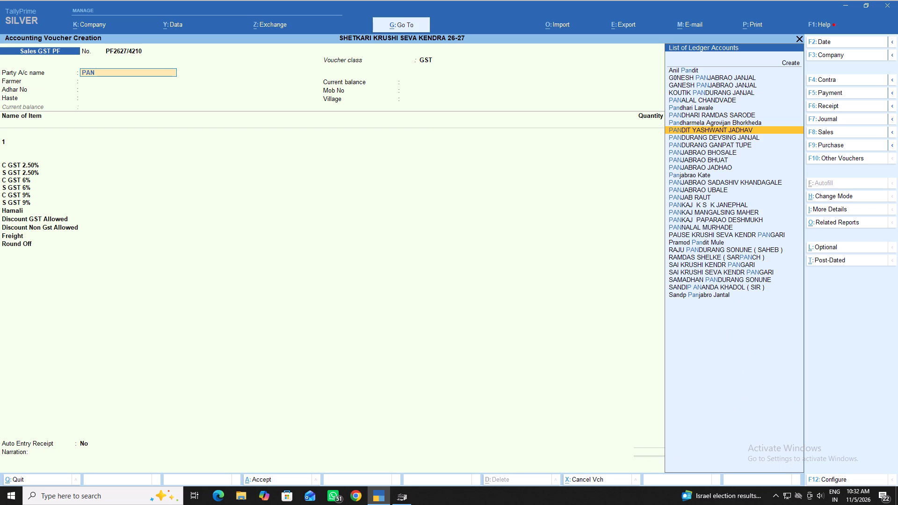
key(Down)
key(Down)
key(Down)
key(Down)
key(Down)
key(Down)
key(Down)
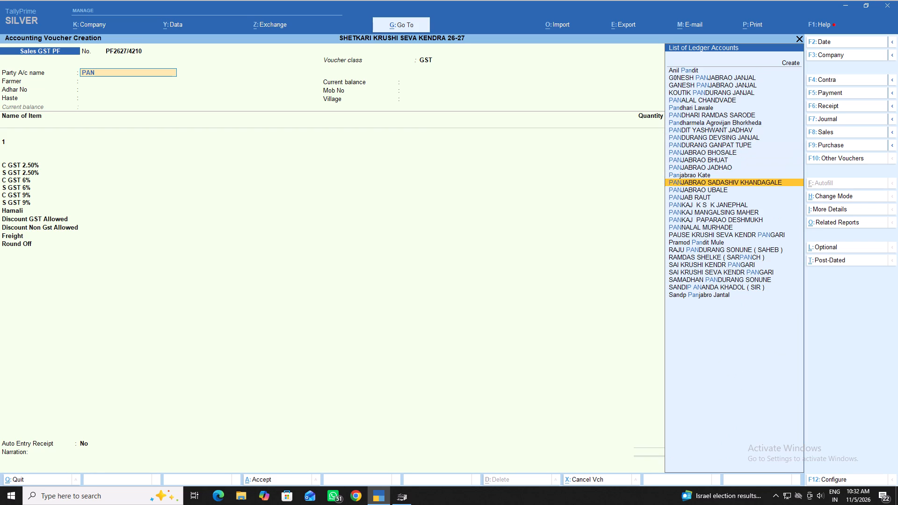
key(Down)
key(Down)
key(Down)
key(Down)
key(Down)
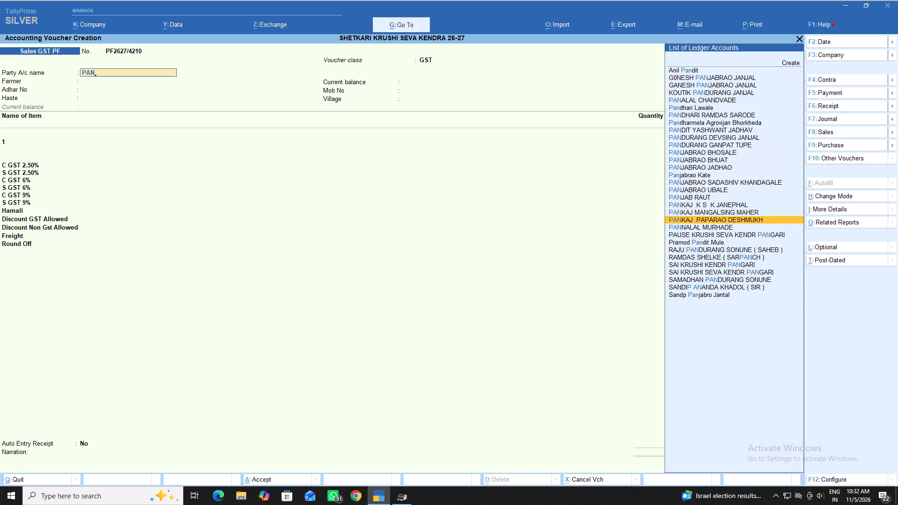
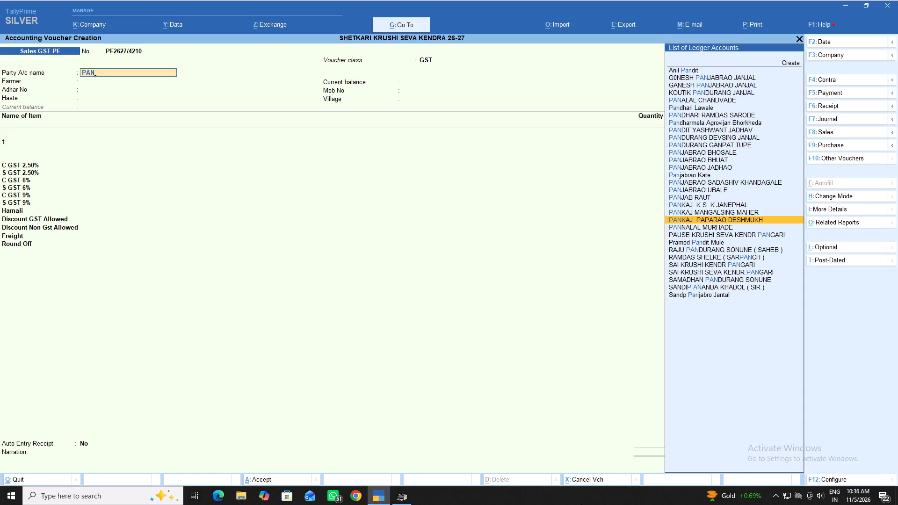
Replace the party filter with DE, choose the customer's account from CHANDOL village, and keep the remaining party details as they are.
key(BackSpace)
key(BackSpace)
key(BackSpace)
text(DE)
key(Down)
key(Down)
key(Down)
key(Down)
key(Down)
key(Down)
key(Down)
key(Down)
key(Down)
key(Down)
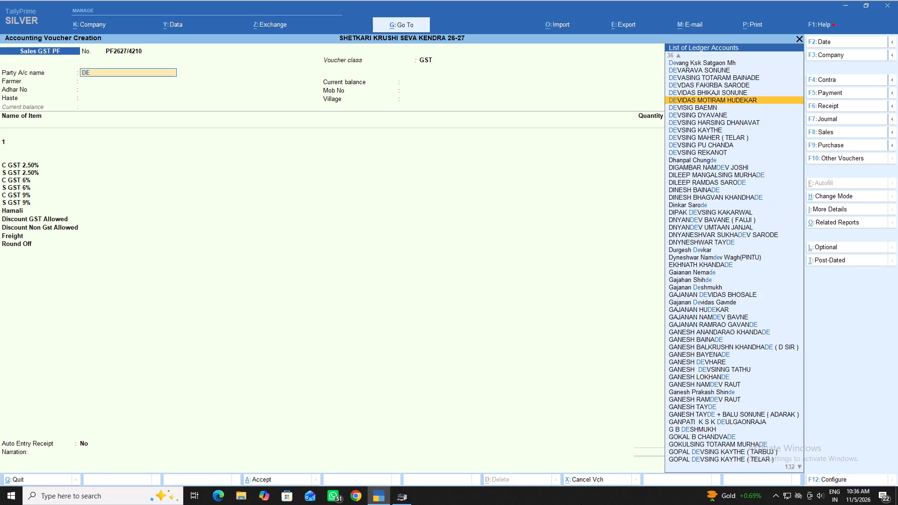
key(Up)
key(Up)
key(Return)
key(Return)
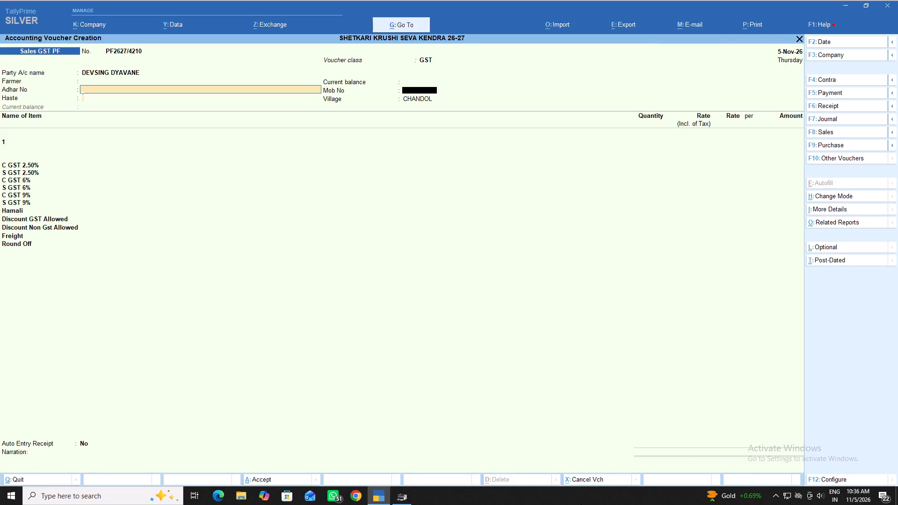
key(Return)
key(Return)
key(Return)
Add IDOFIGHT 250 GM as the first item, batch las/064/a, quantity 1 NOS, at a tax-inclusive rate of 450.
text(ID)
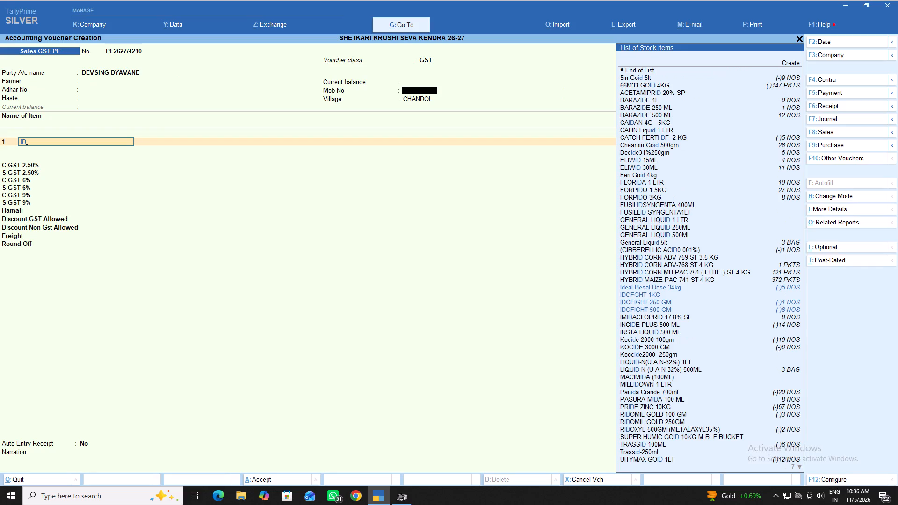
key(Down)
key(Down)
key(Down)
key(Return)
key(Down)
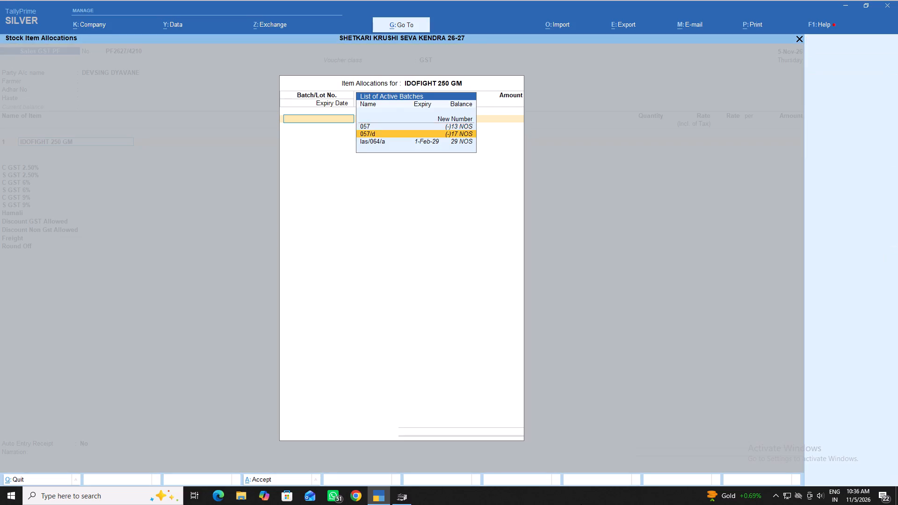
key(Down)
key(Return)
key(1)
key(Return)
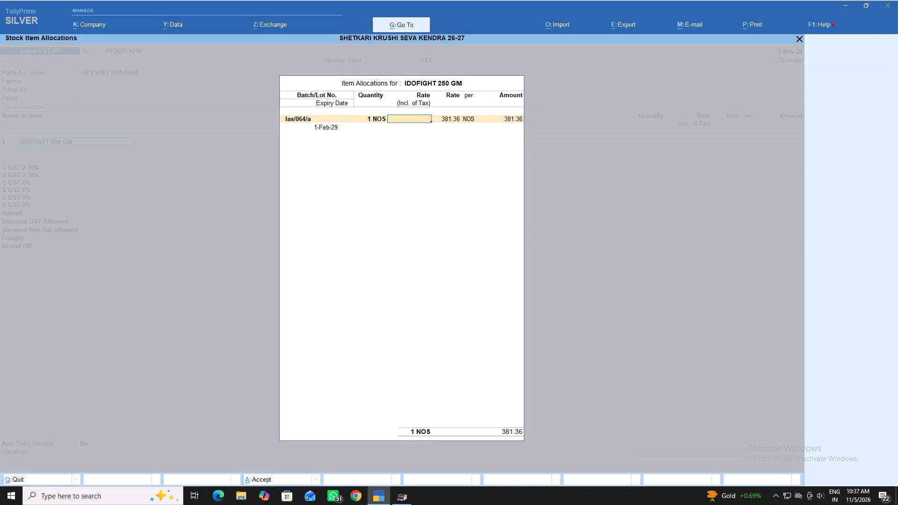
text(450)
key(Return)
key(Return)
key(Return)
key(Return)
key(Return)
key(Return)
key(Return)
key(Return)
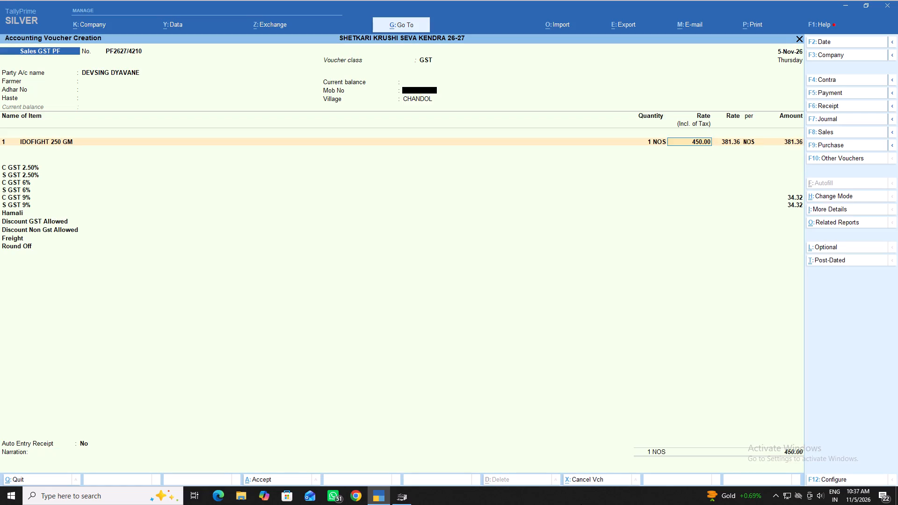
Add INDOTPM-250GM as the second item, batch PI826IB003, quantity 1 NOS, at a tax-inclusive rate of 330.
key(i)
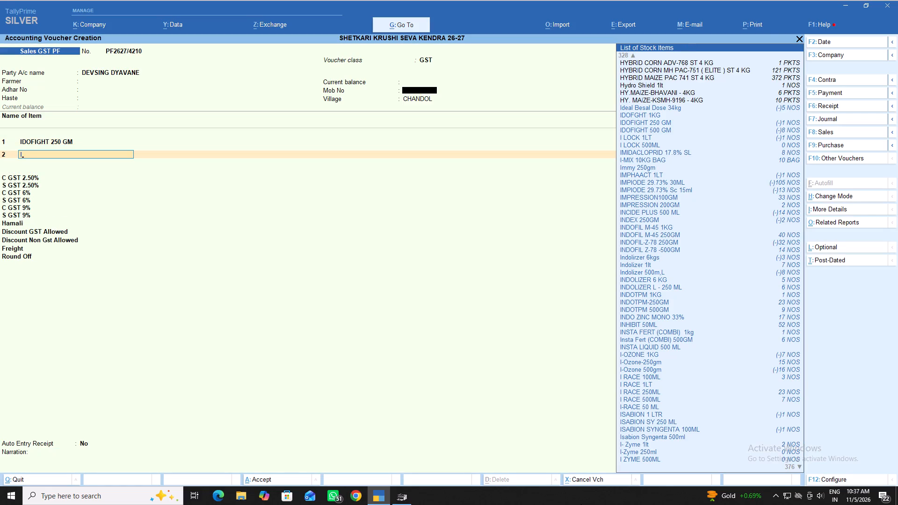
text(ND)
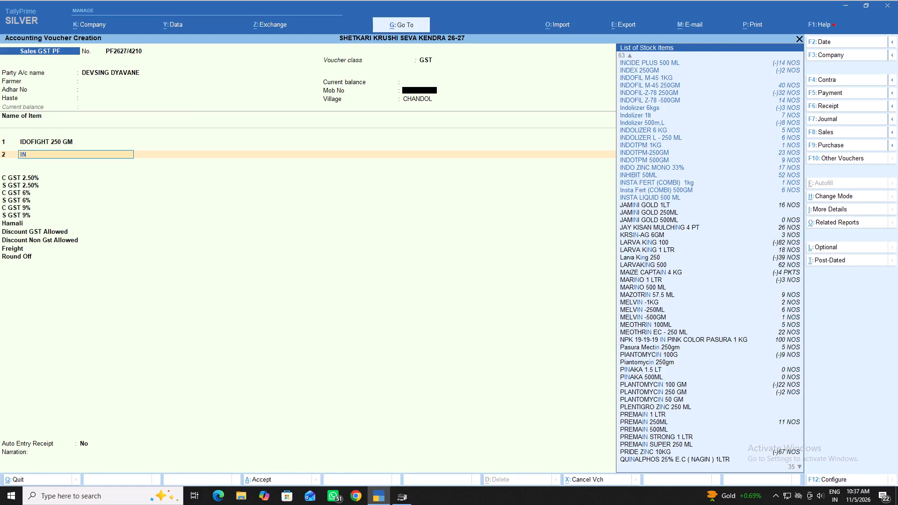
key(Down)
key(Down)
key(Down)
key(Down)
key(Down)
key(Down)
key(Down)
key(Down)
key(Down)
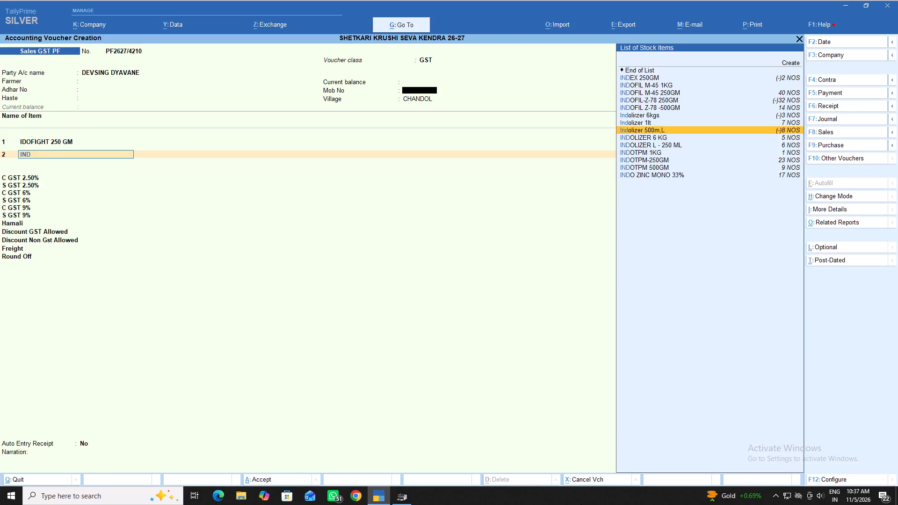
key(Down)
key(Down)
key(Down)
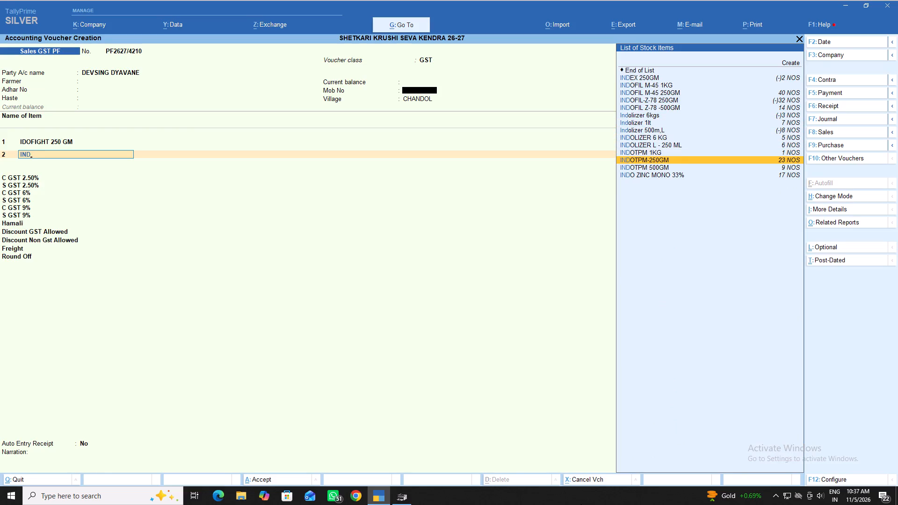
key(Return)
key(Down)
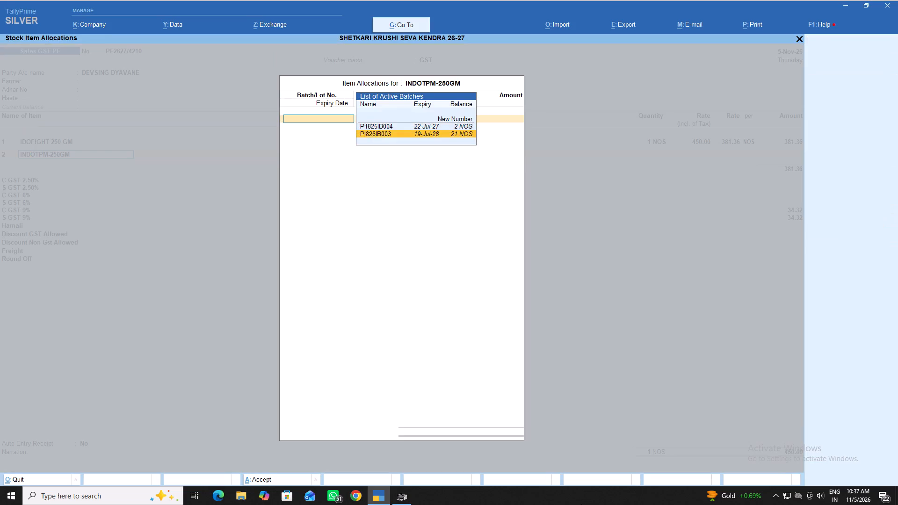
key(Return)
key(1)
key(Return)
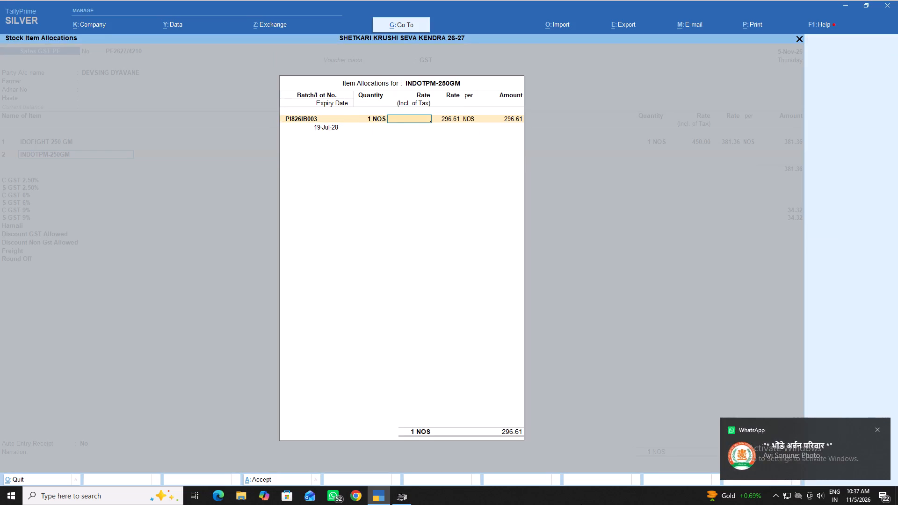
text(330)
key(Return)
key(Return)
key(Return)
key(Return)
key(Return)
key(Return)
key(Return)
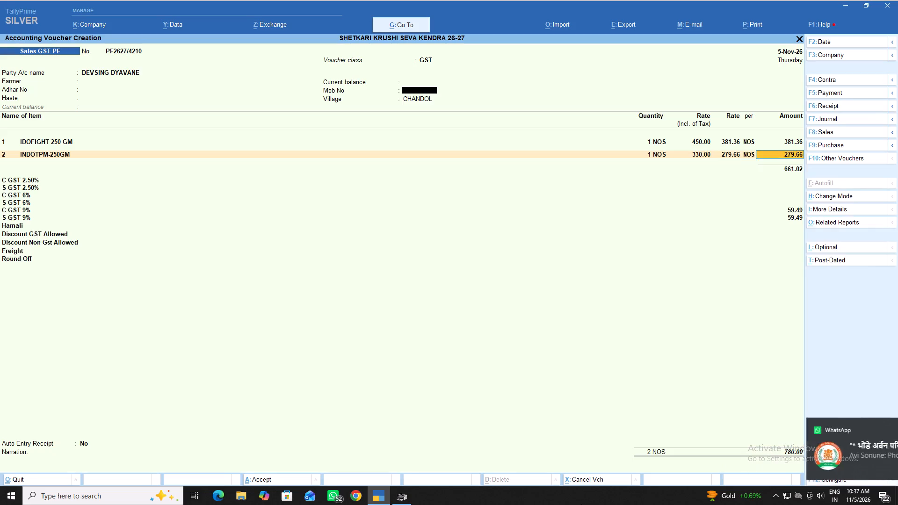
key(Return)
Add HUMI-FERT 500ML as the third item, batch IPL-059/H, quantity 1 NOS, at a tax-inclusive rate of 250.
text(HU)
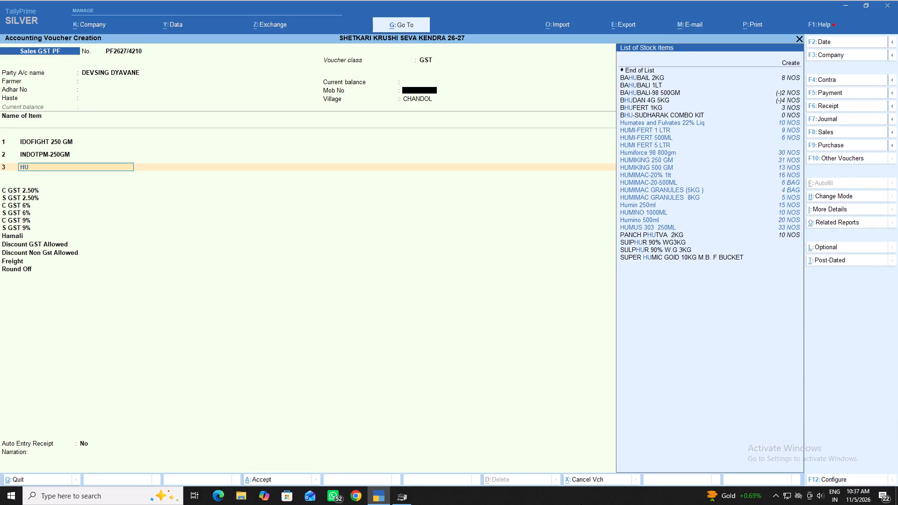
key(Down)
key(Down)
key(Down)
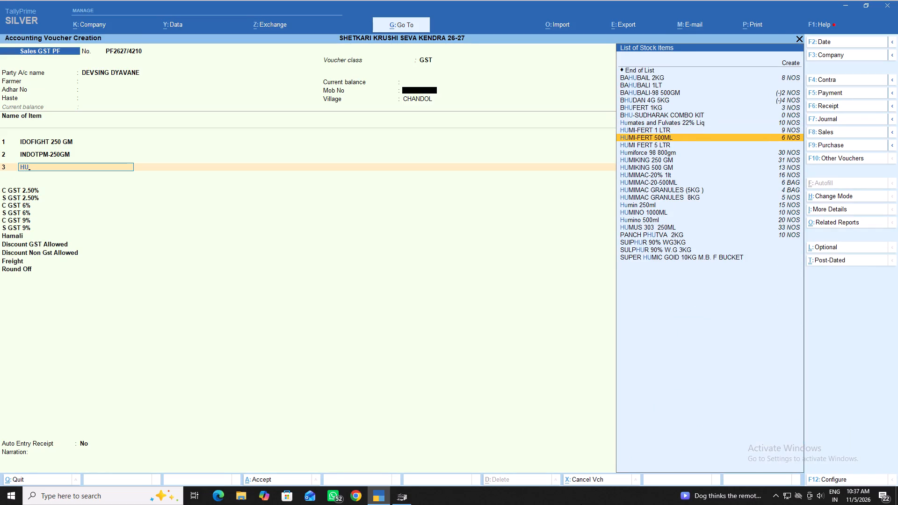
key(Return)
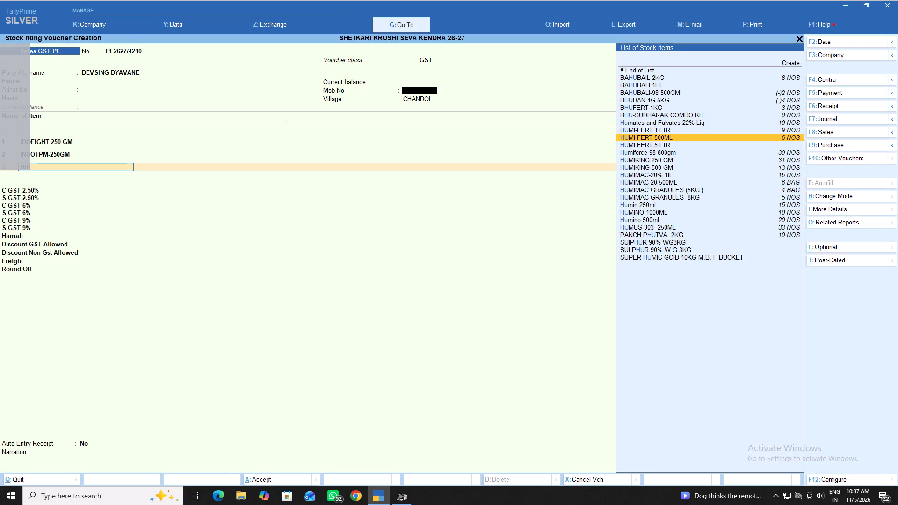
key(Down)
key(Return)
key(1)
key(Return)
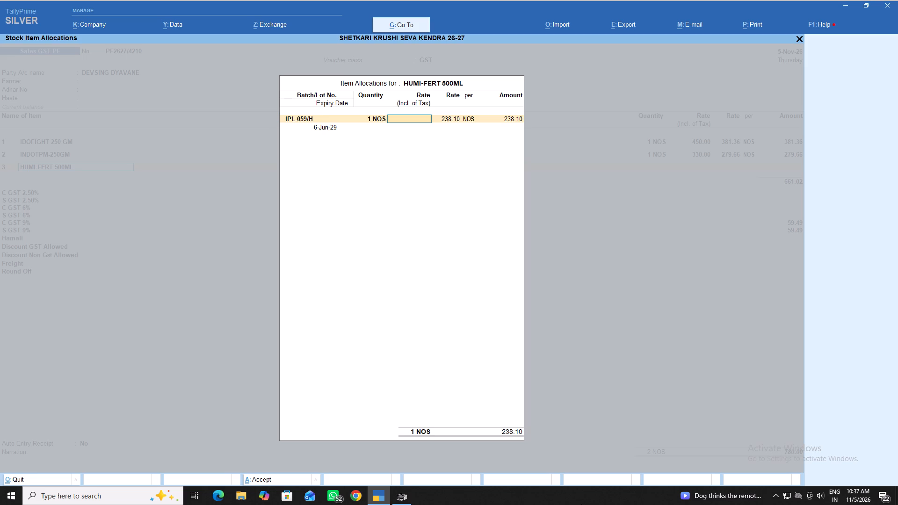
text(250)
key(Return)
key(Return)
key(Return)
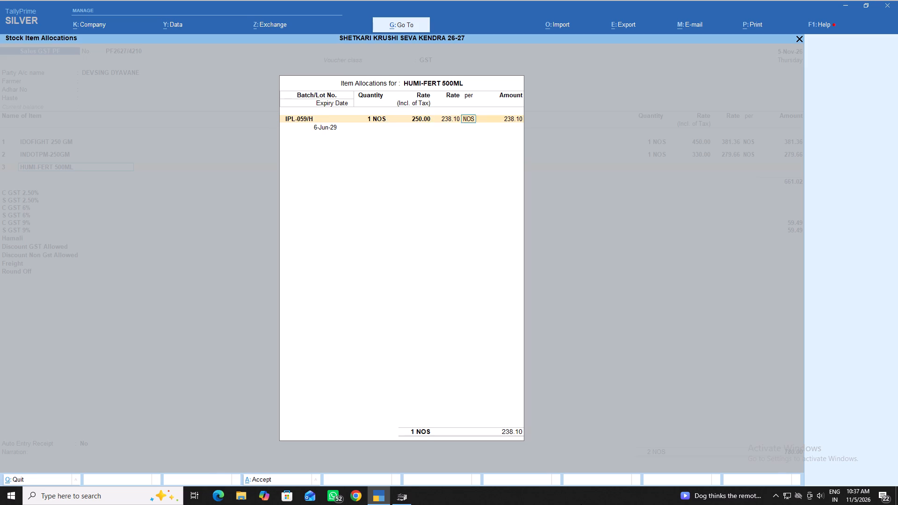
key(Return)
key(Return)
key(Return)
key(Return)
key(Return)
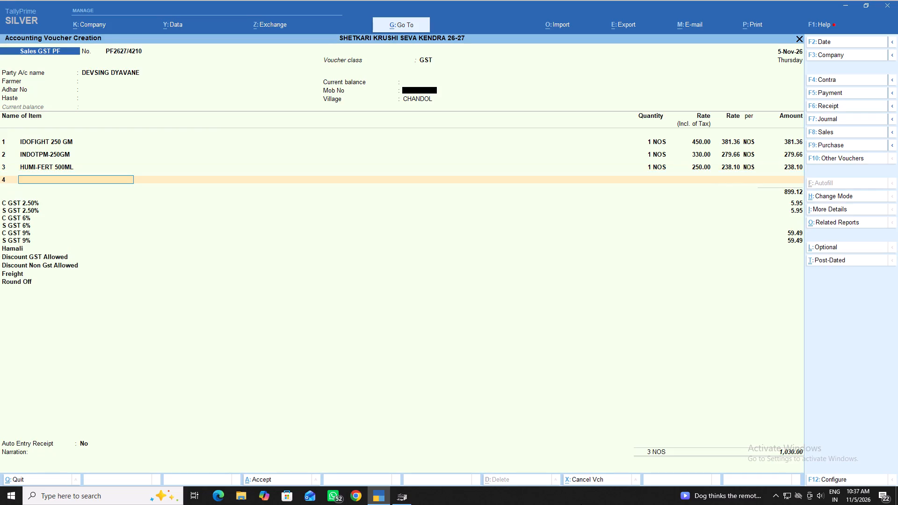
Add ALAIGATOR 250 ML as the fourth item, batch "11.", quantity 1 NOS, at a tax-inclusive rate of 1180.
text(AL)
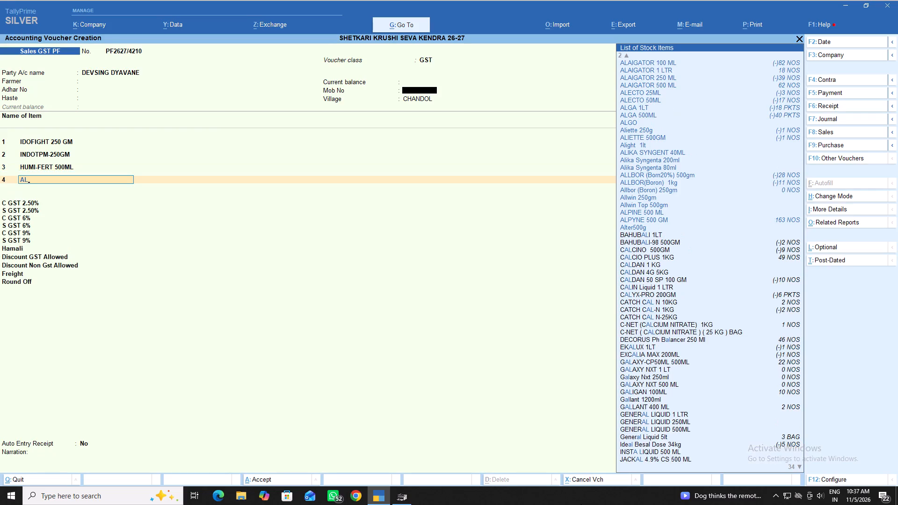
key(Down)
key(Down)
key(Down)
key(Return)
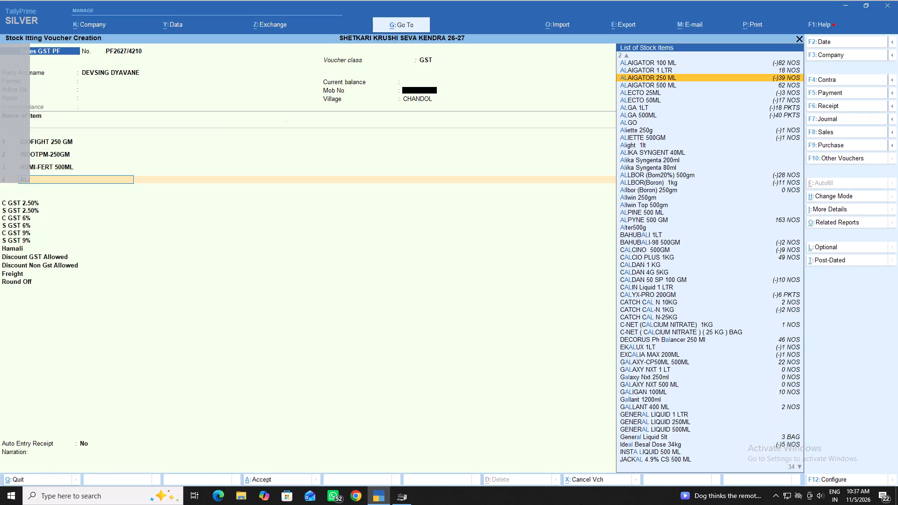
key(Return)
key(1)
key(Return)
text(1180)
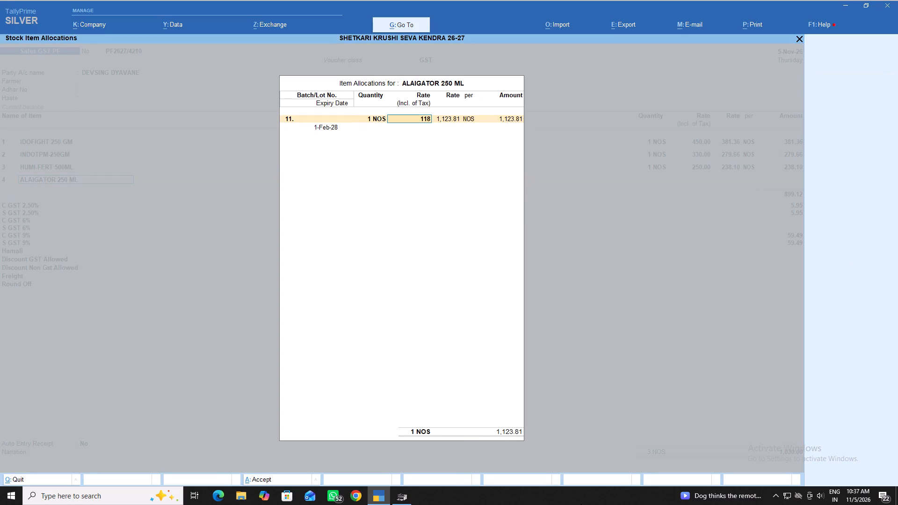
key(Return)
key(Return)
key(Return)
key(Return)
key(Return)
key(Return)
key(Return)
key(Return)
End the item list, accept the remaining tax, charge and narration fields as they are, and save the sales voucher.
key(Return)
key(Return)
key(Return)
key(Return)
key(Return)
key(Return)
key(Return)
key(Return)
key(Return)
key(Return)
key(Return)
key(Return)
key(Return)
key(Return)
key(Return)
key(Return)
key(Return)
key(Return)
key(Return)
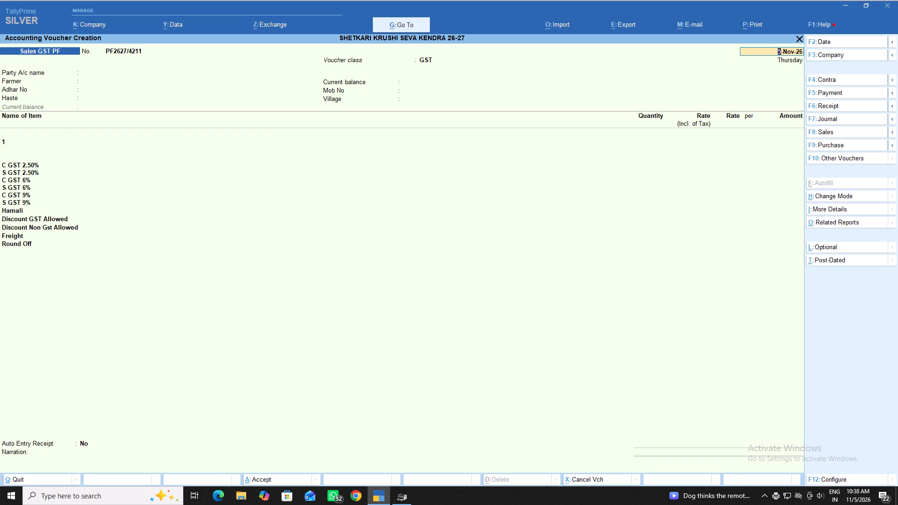
Leave sales entry and start a Cash Receipt voucher dated 5-Nov-26 with Cash as the receiving account.
key(Escape)
key(Escape)
key(Escape)
key(Down)
key(Down)
key(Down)
key(Down)
key(Down)
key(Down)
key(Down)
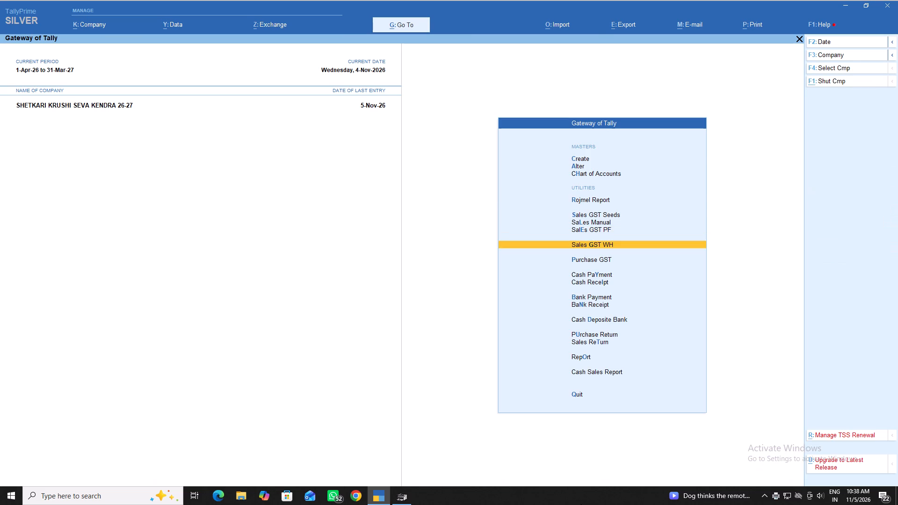
key(Up)
key(Up)
key(Up)
key(Return)
key(Return)
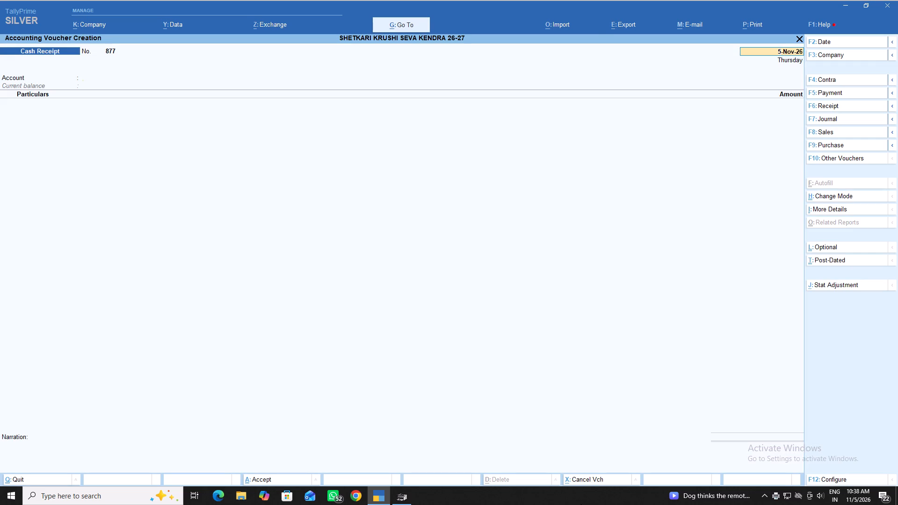
text(CA)
key(Return)
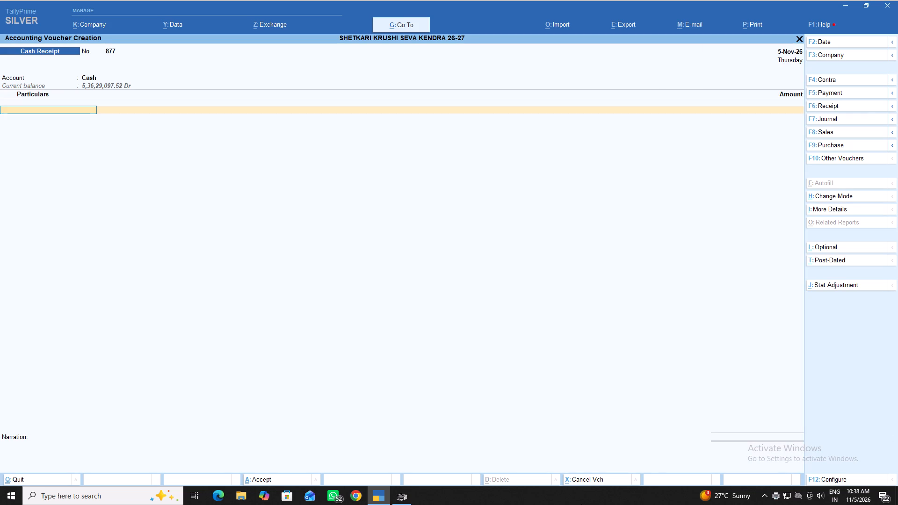
Filter the ledger accounts by DEVS and select the same customer as the receipt's particulars.
key(d)
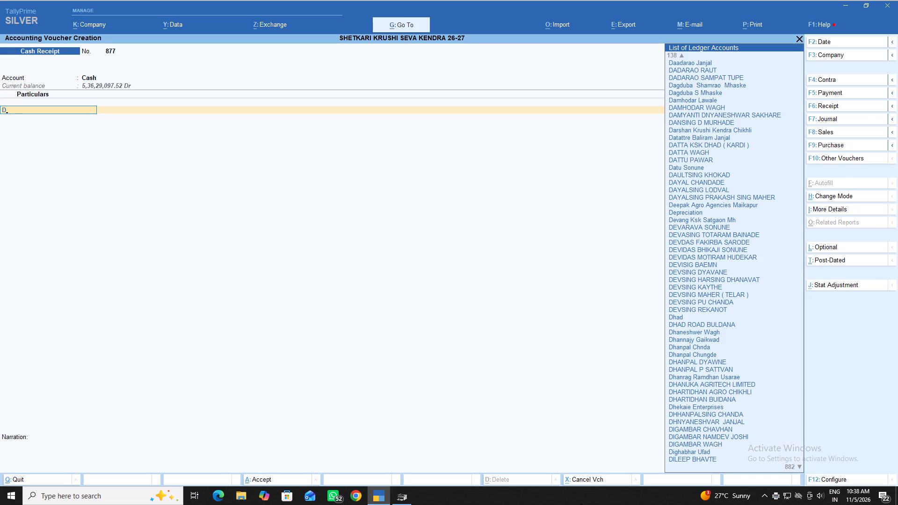
text(EVS)
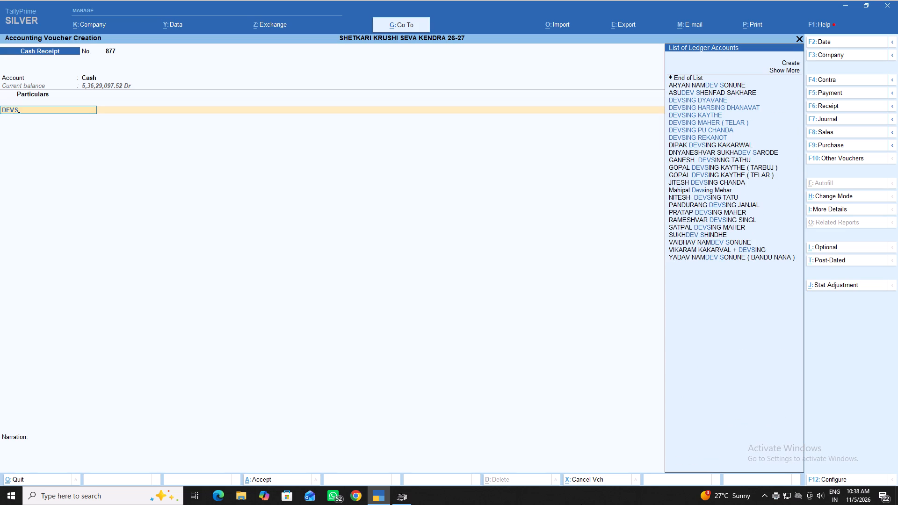
key(Down)
key(Return)
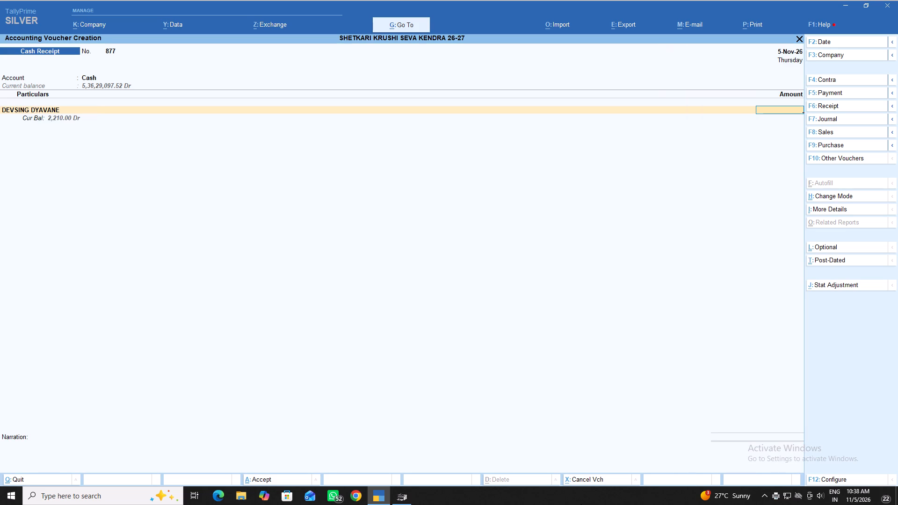
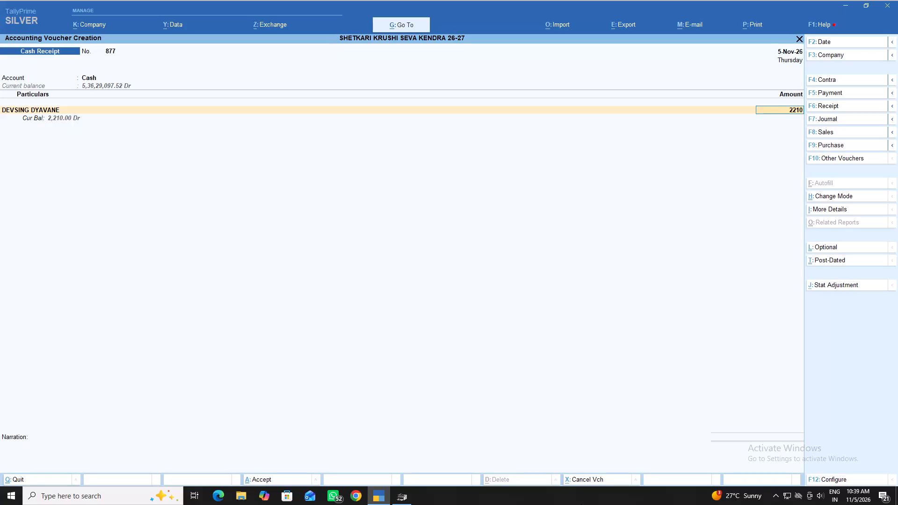
Accept the receipt amount of 2,210.00 for the selected customer, leave the narration blank, and save the Cash Receipt voucher.
key(Return)
key(Return)
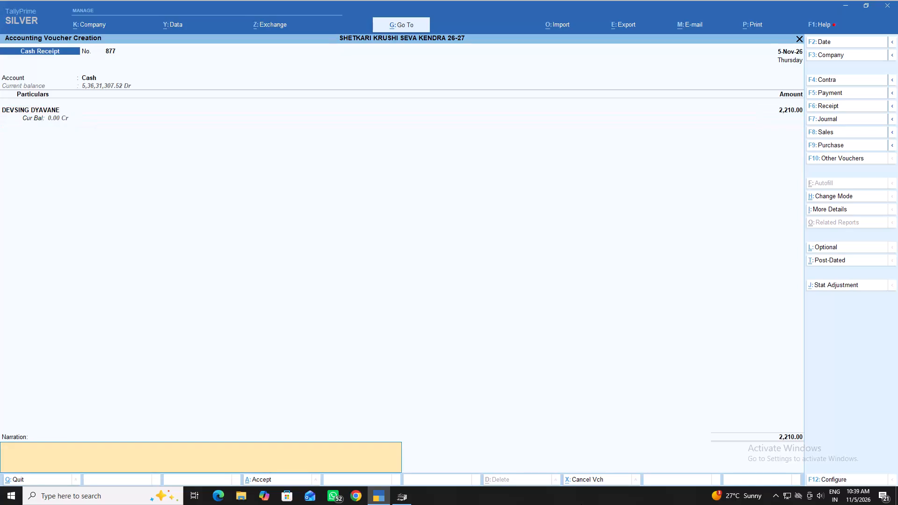
key(Return)
key(Return)
key(Return)
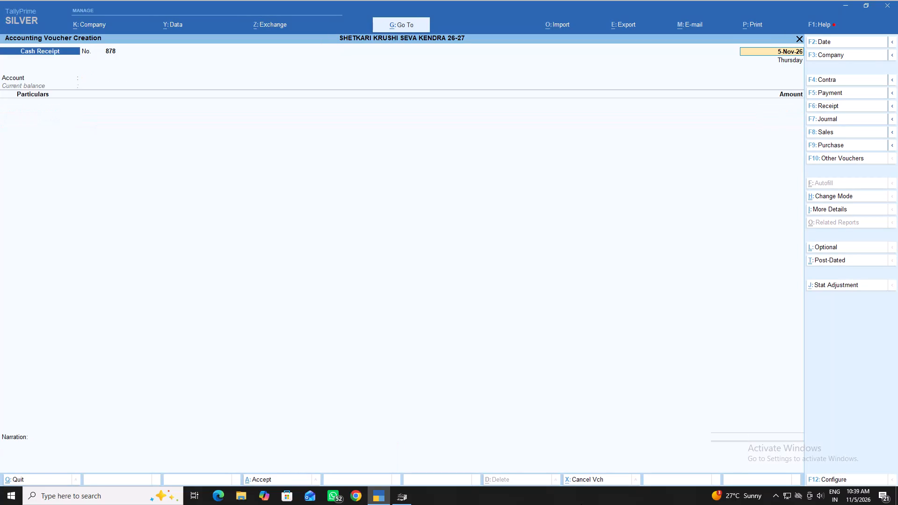
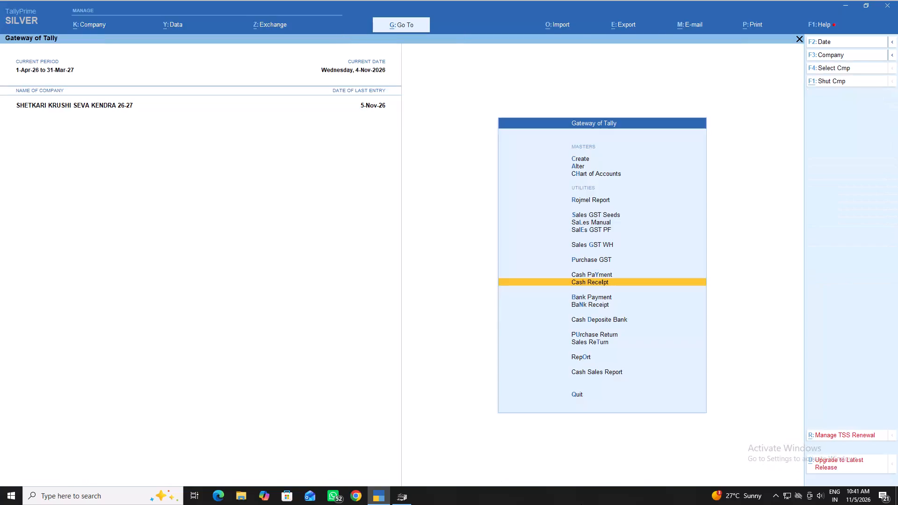
Start a new Sales GST PF voucher with the GST voucher class.
key(Escape)
key(Down)
key(Down)
key(Down)
key(Down)
key(Down)
key(Down)
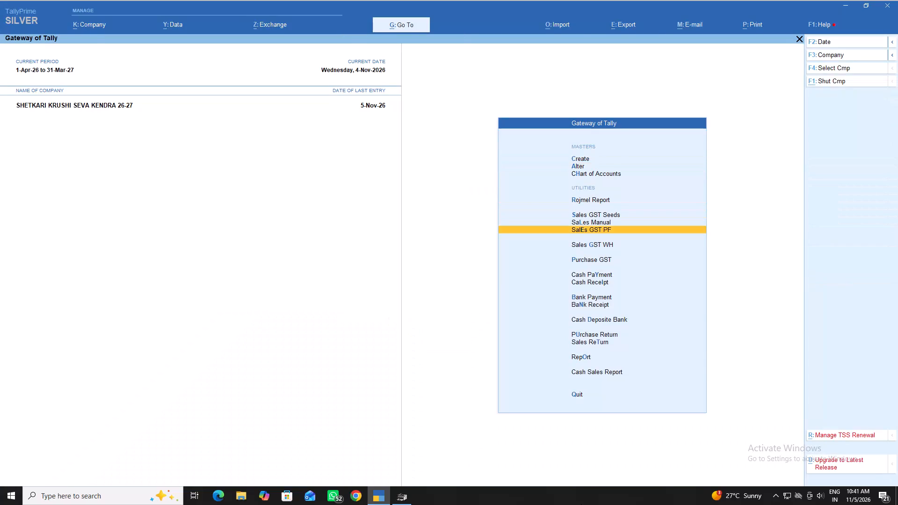
key(Return)
key(Return)
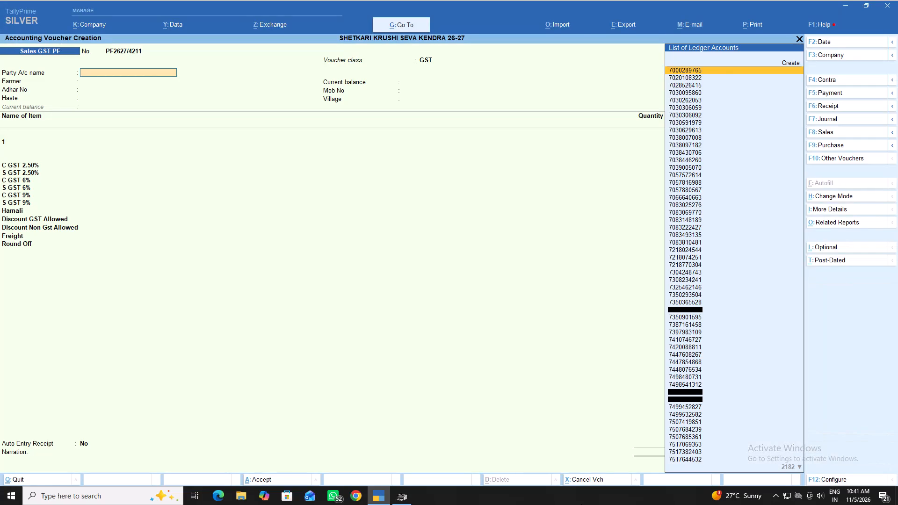
text(SAT)
key(Down)
key(Down)
key(Down)
key(Down)
key(Down)
key(Down)
key(Down)
key(Down)
key(Down)
key(Down)
key(Down)
key(Down)
key(Down)
key(Down)
key(Down)
key(Down)
key(Down)
key(Down)
key(Down)
key(Down)
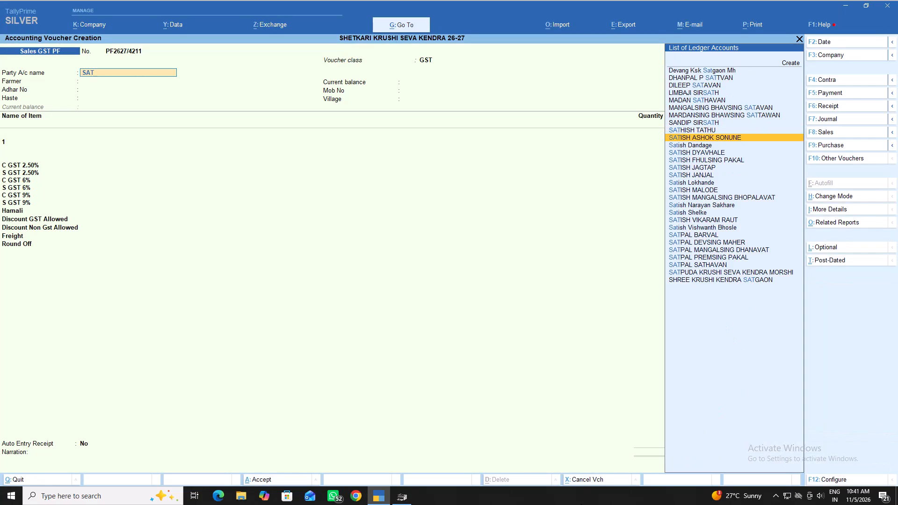
key(Up)
key(Up)
key(Return)
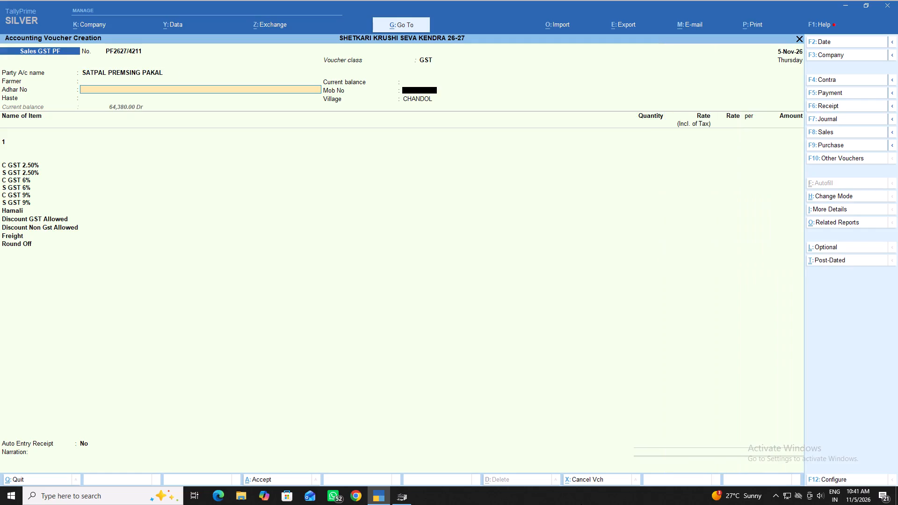
key(Return)
key(Return)
key(Return)
key(Return)
Add SANVARDHAN KIT 2 LTR from batch SAI/01/2024 with quantity 1 NOS and a tax-inclusive rate of 780.00.
text(SAN)
key(Down)
key(Down)
key(Down)
key(Down)
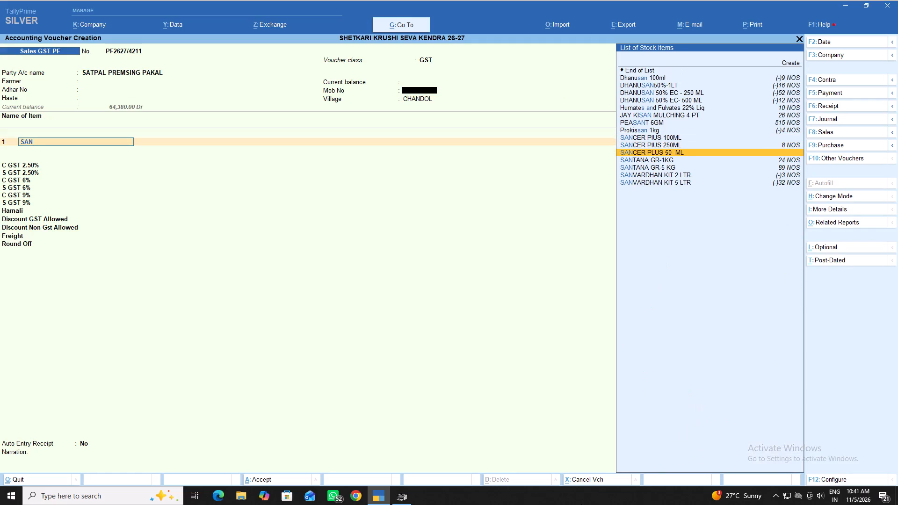
key(Down)
key(Down)
key(Return)
key(Return)
key(1)
key(Return)
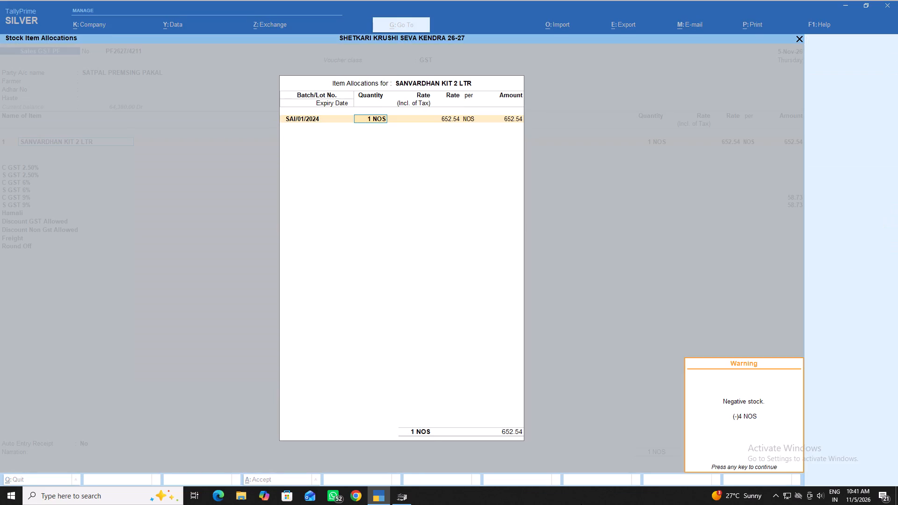
key(Return)
text(780)
key(Return)
key(Return)
key(Return)
key(Return)
key(Return)
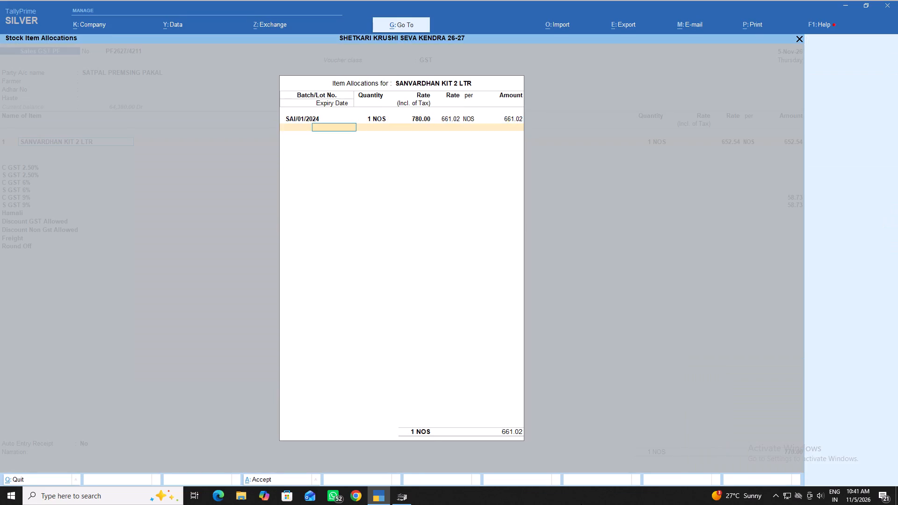
Enter 1.2.209 as the expiry date for the SANVARDHAN KIT batch and finish the item's allocation.
key(period)
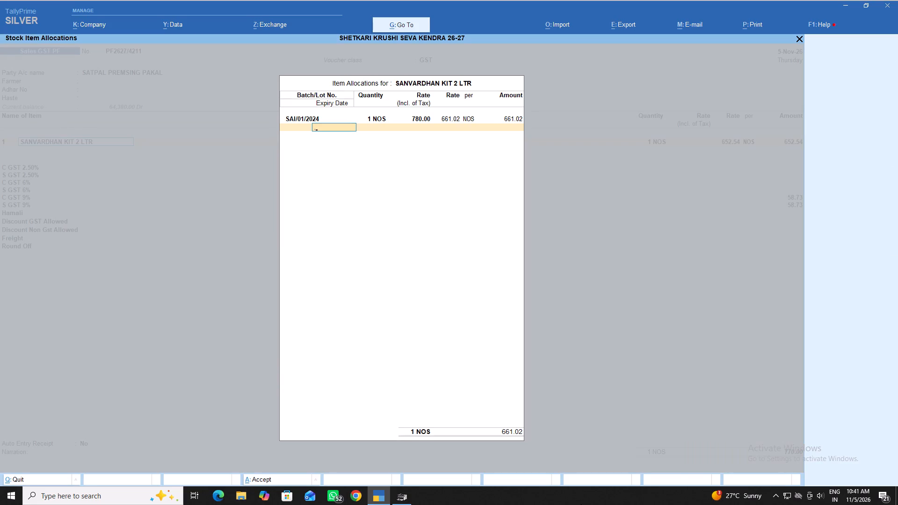
key(BackSpace)
text(1.2.209)
key(Return)
key(Return)
key(Return)
key(Return)
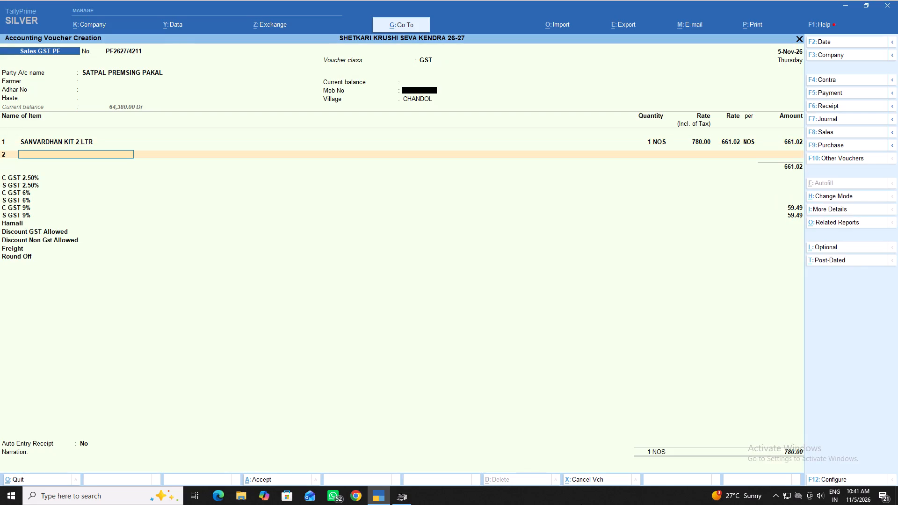
Add CHEMDOOT -100GM as the second item from batch PEBIF24124 with quantity 1 NOS and a tax-inclusive rate of 300.
text(CH)
key(Down)
key(Down)
key(Down)
key(Down)
key(Down)
key(Down)
key(Down)
key(Down)
key(Down)
key(Down)
key(Down)
key(Down)
key(Down)
key(Down)
key(Down)
key(Down)
key(Down)
key(Down)
key(Down)
key(Down)
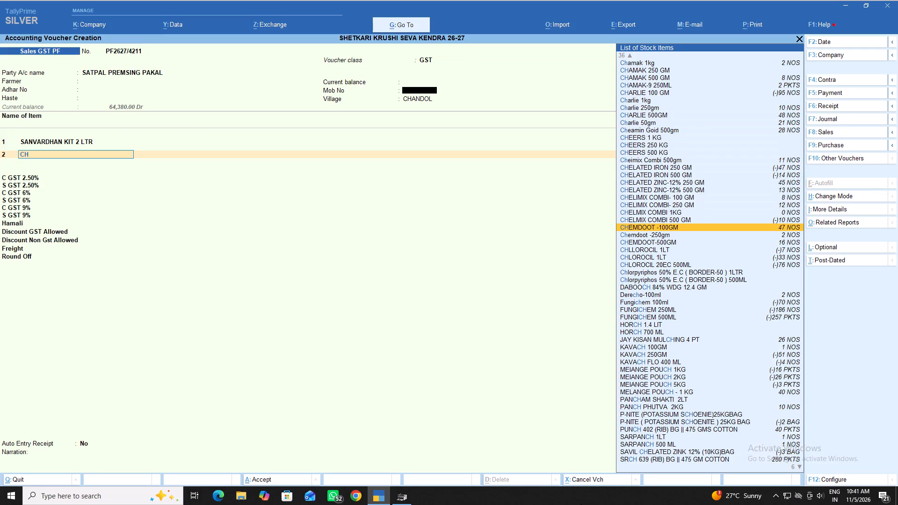
key(Return)
key(Return)
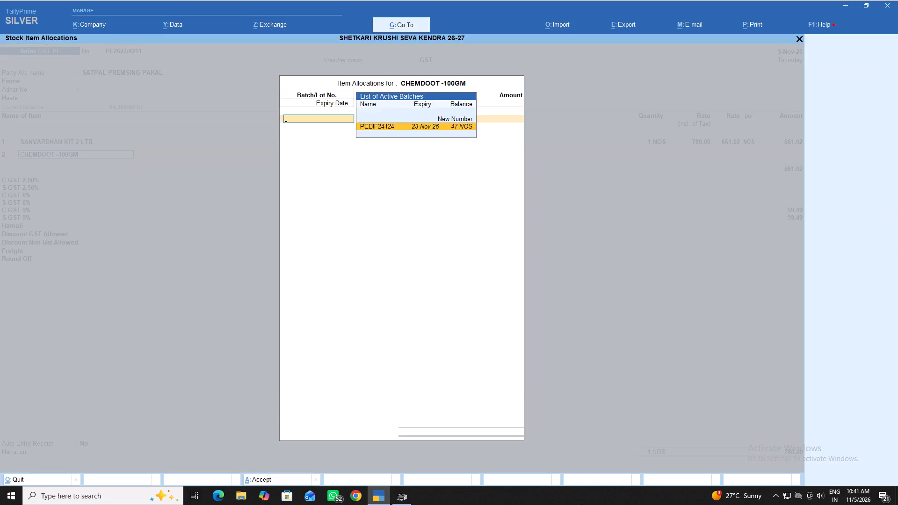
key(1)
key(Return)
text(300)
key(Return)
key(Return)
key(Return)
key(Return)
key(Return)
key(Return)
key(Return)
key(Return)
key(Return)
key(Return)
key(Return)
key(Return)
key(Return)
key(Return)
key(Return)
key(Return)
key(Return)
key(Return)
key(Return)
key(Return)
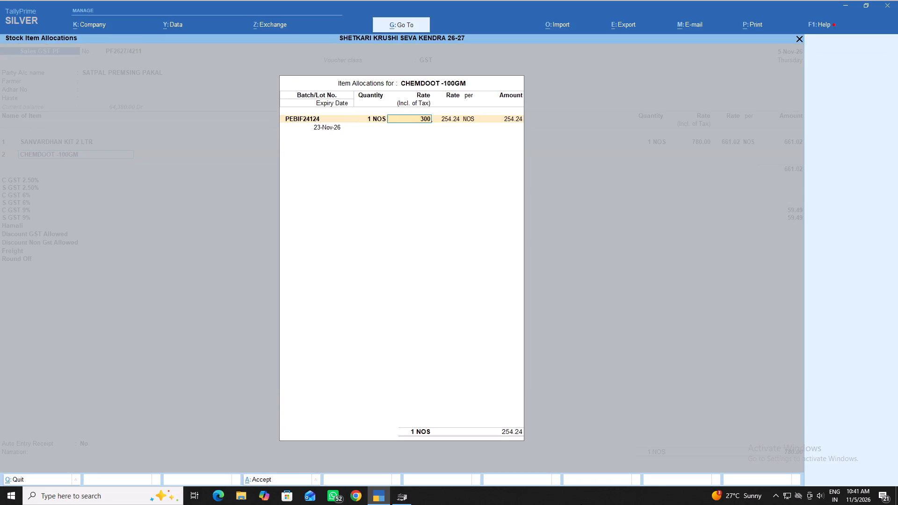
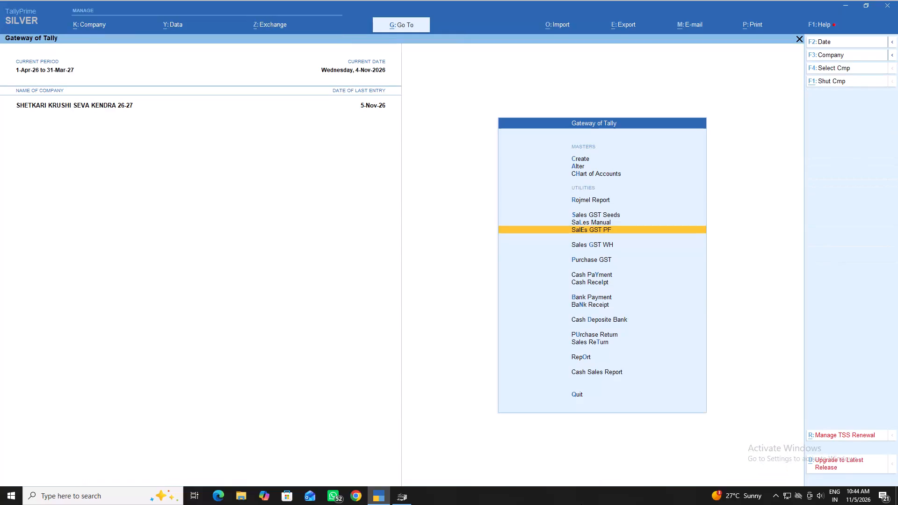
Open the Ledger Statement report, find the ledgers matching DHAD, and view the vouchers of SHIV KRUSHI SEVA KENDR DHAD.
key(Down)
key(Down)
key(Down)
key(Down)
key(Down)
key(Down)
key(Down)
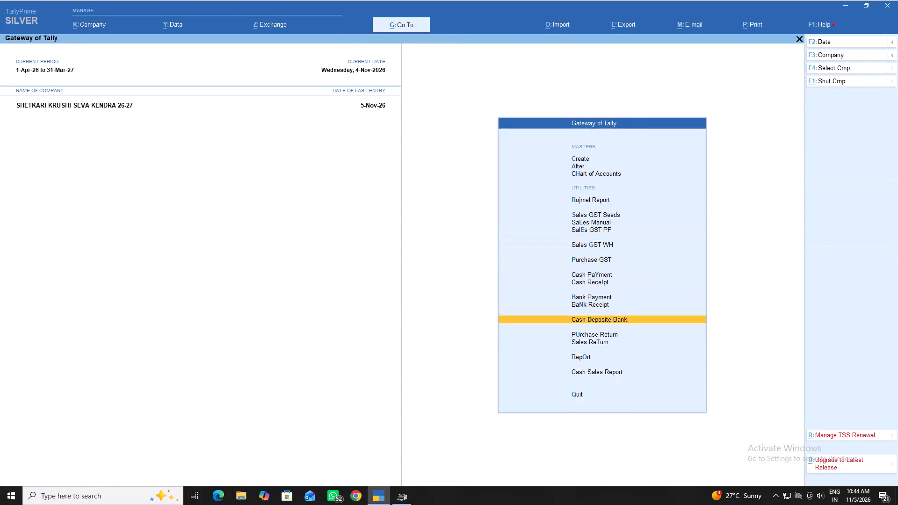
key(Down)
key(Down)
key(Down)
key(Return)
key(Down)
key(Return)
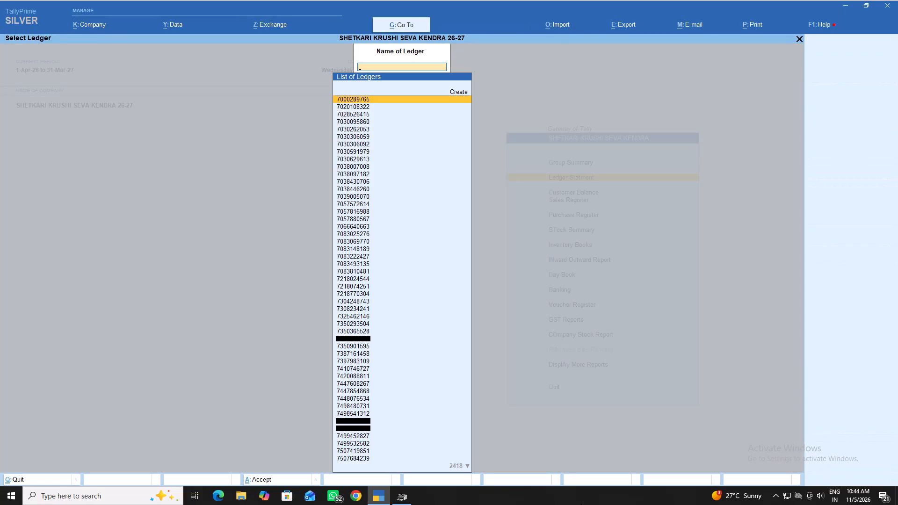
text(DHAD)
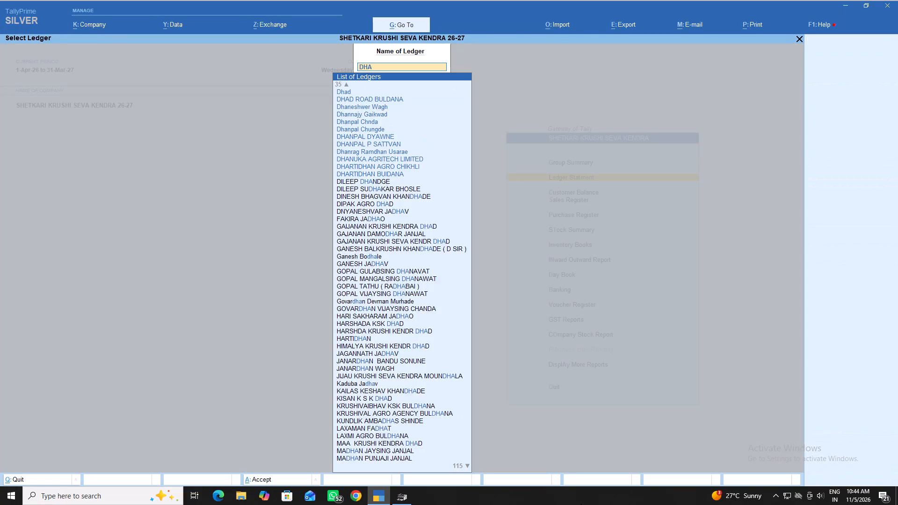
key(Down)
key(Down)
key(Down)
key(Down)
key(Down)
key(Down)
key(Down)
key(Down)
key(Down)
key(Down)
key(Down)
key(Down)
key(Down)
key(Down)
key(Down)
key(Down)
key(Down)
key(Down)
key(Down)
key(Down)
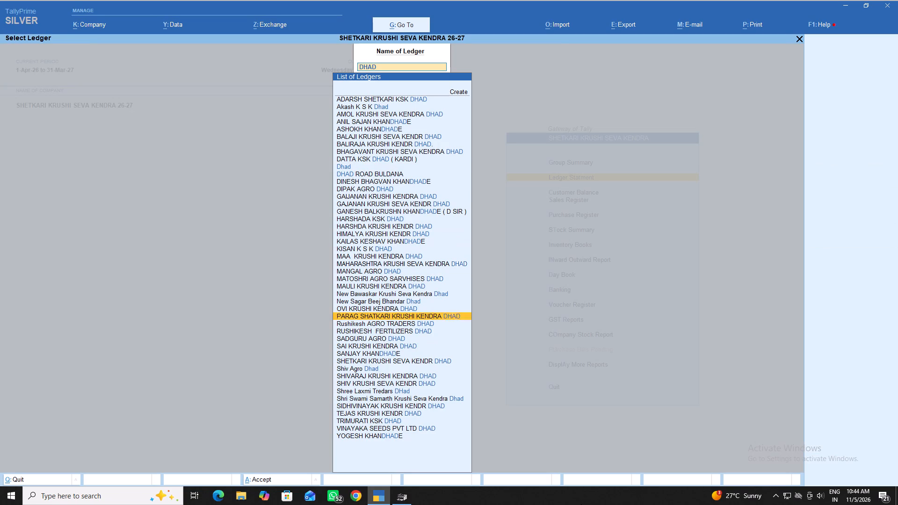
key(Down)
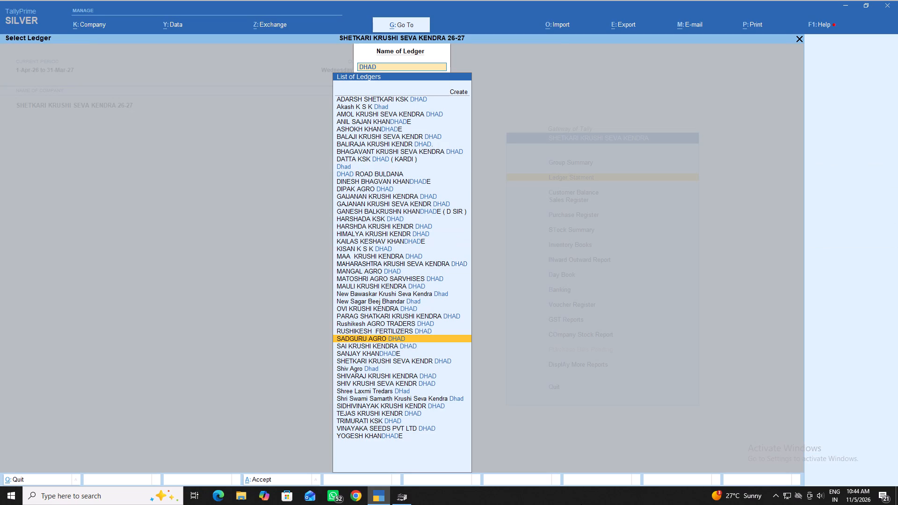
key(Down)
key(Down)
key(Down)
key(Down)
key(Down)
key(Down)
key(Up)
key(Return)
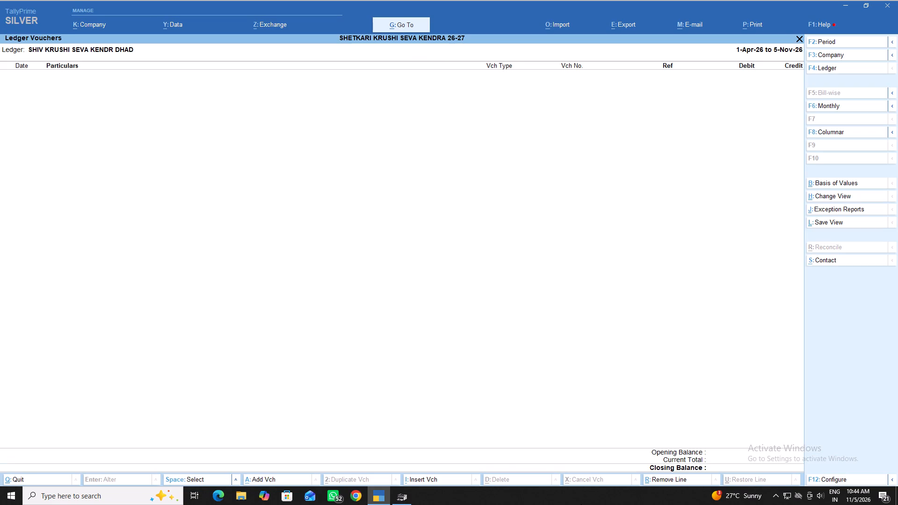
key(Escape)
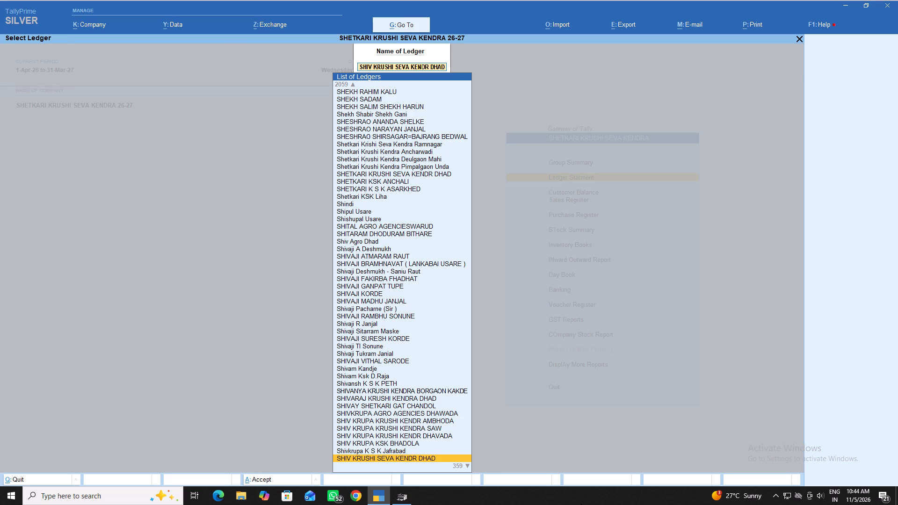
View the ledger vouchers of SHIV KRUPA KSK BHADOLA, and recheck those of SHIV KRUSHI SEVA KENDR DHAD.
key(Up)
key(Up)
key(Return)
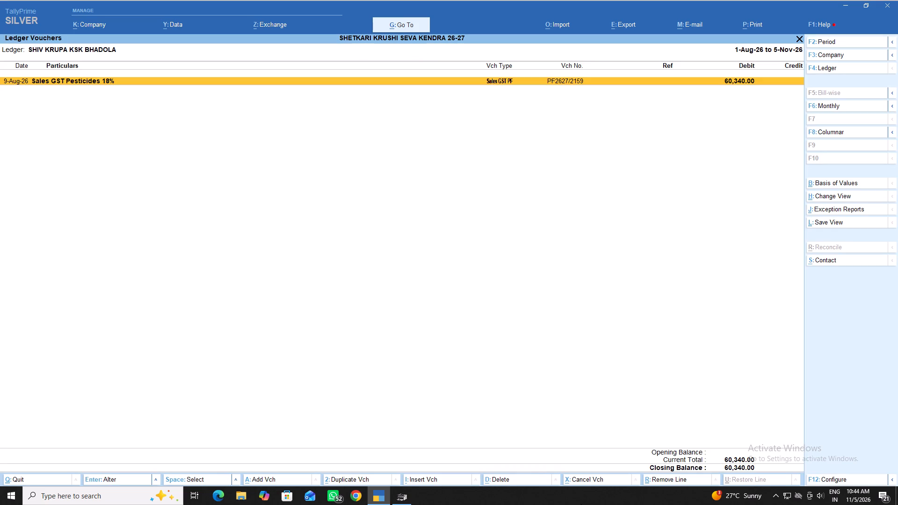
key(Escape)
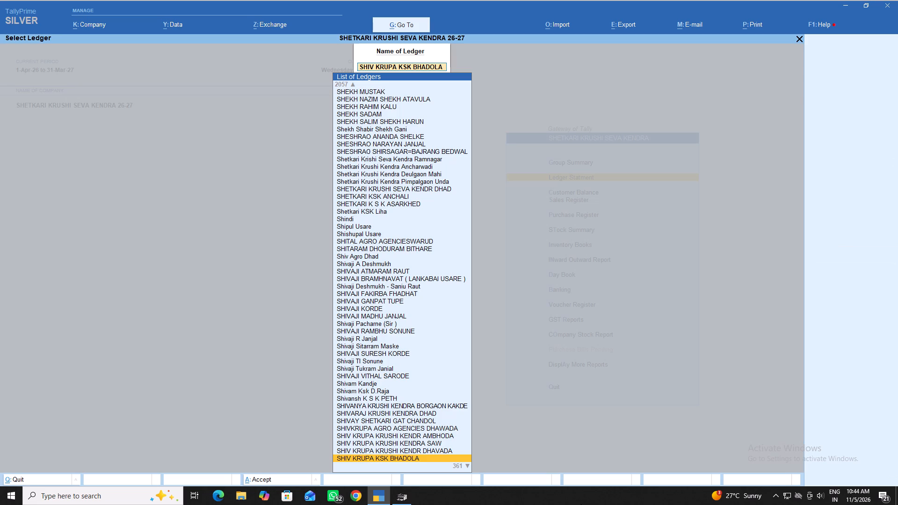
key(Down)
key(Down)
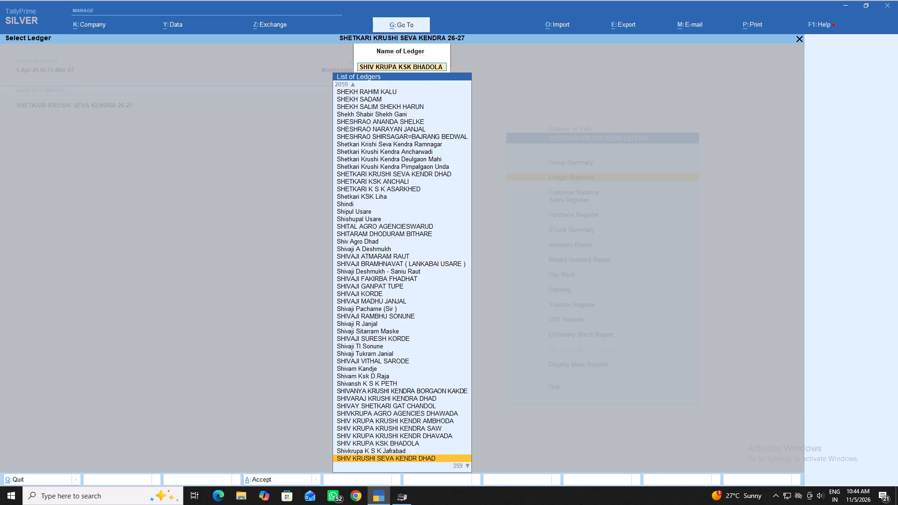
key(Return)
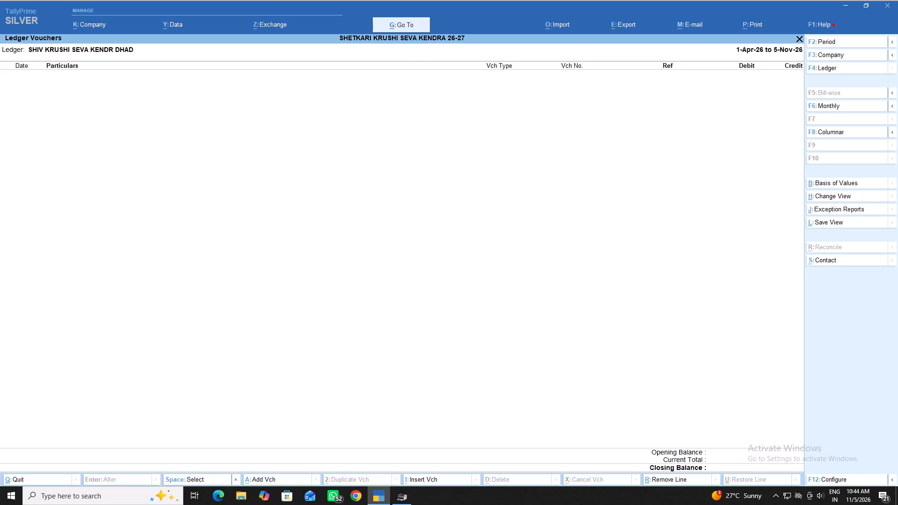
key(Escape)
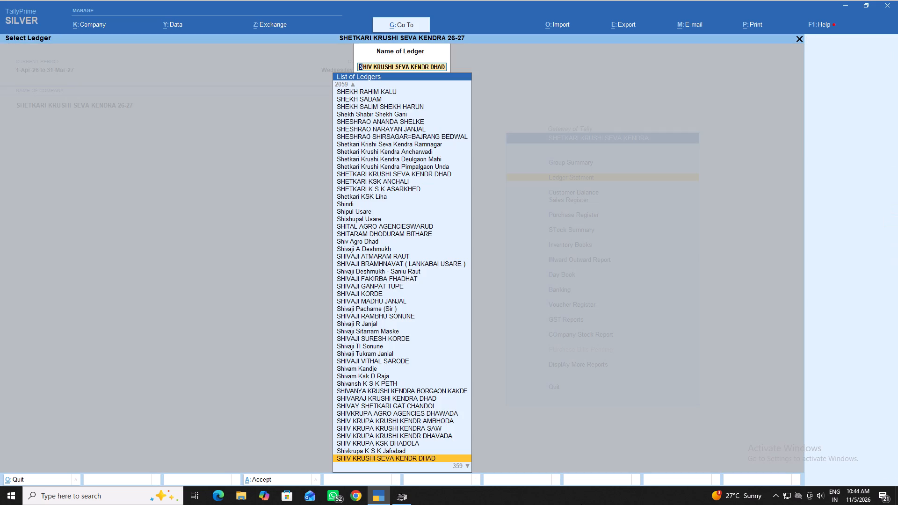
Look through the ledger names that follow SHIV KRUSHI SEVA KENDR DHAD and return to the Gateway of Tally.
key(Down)
key(Down)
key(Down)
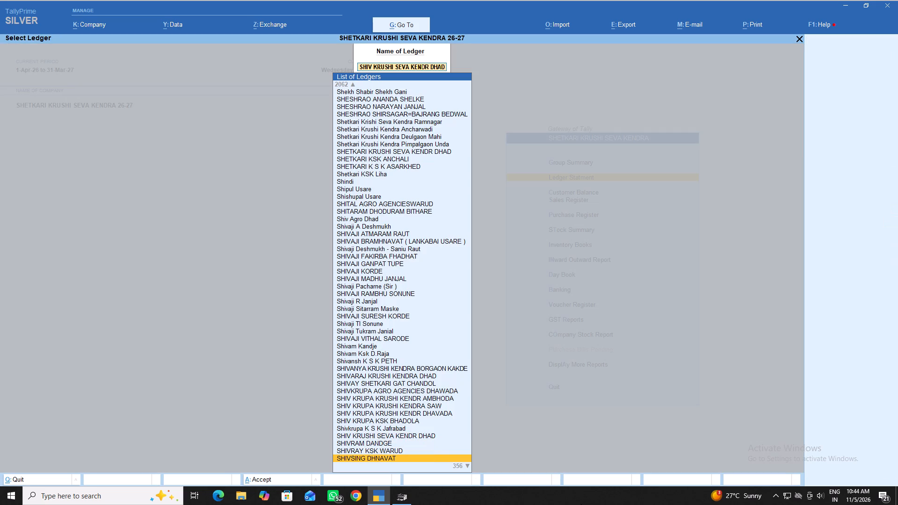
key(Down)
key(Down)
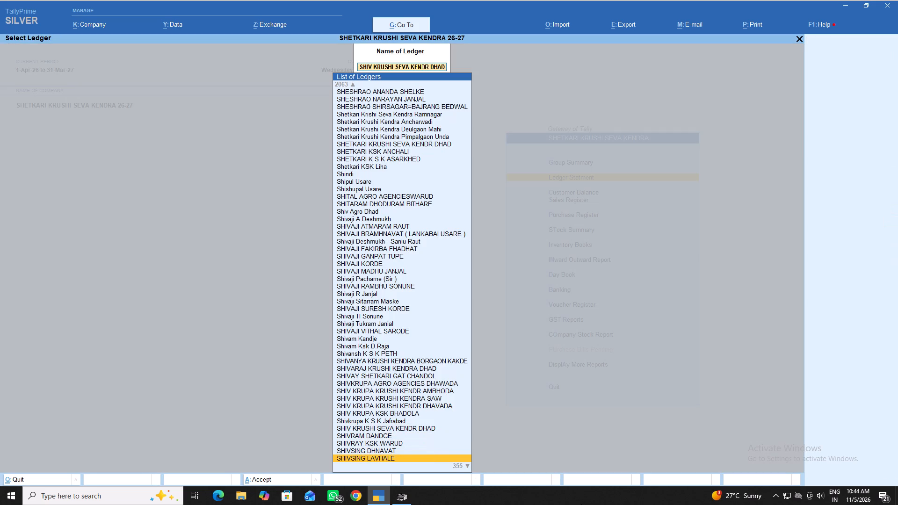
key(Down)
key(Down)
key(Down)
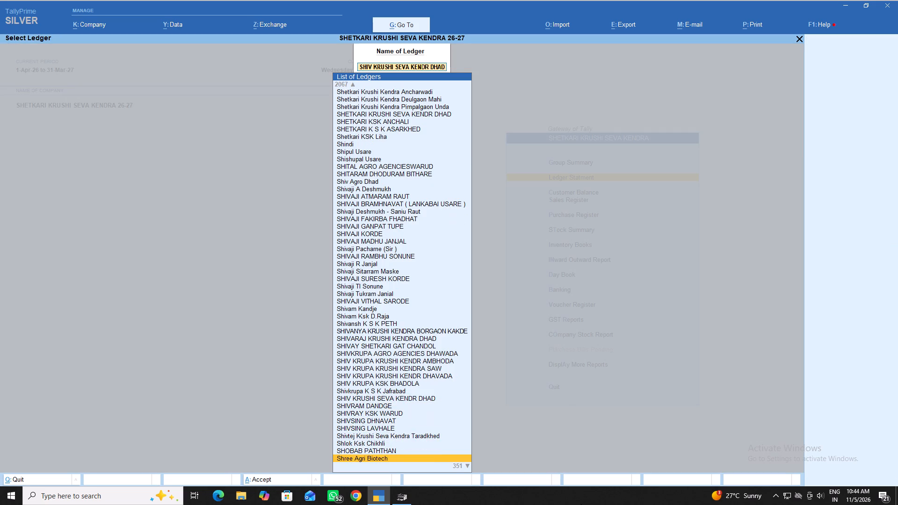
key(Escape)
key(Escape)
key(Escape)
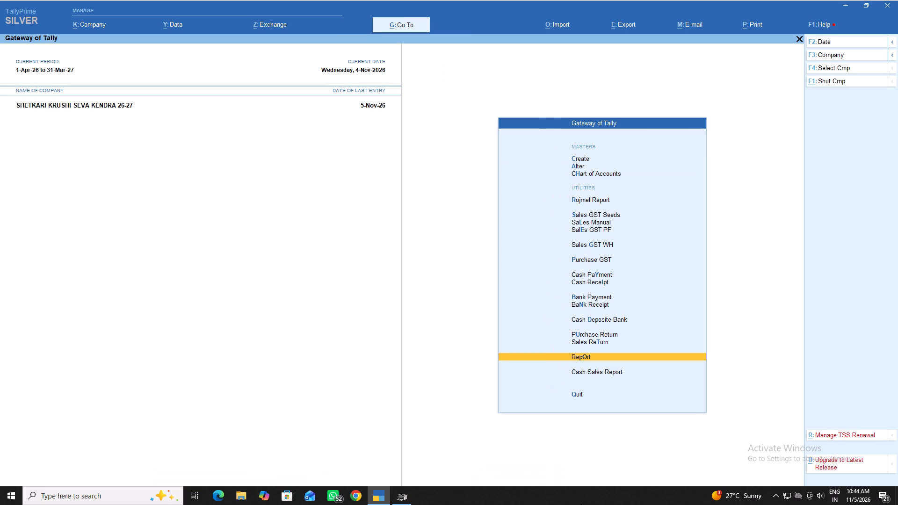
key(Escape)
key(Escape)
Open the Customer Balance report for the DHAD group.
key(Down)
key(Down)
key(Down)
key(Down)
key(Down)
key(Down)
key(Down)
key(Down)
key(Down)
key(Down)
key(Down)
key(Down)
key(Down)
key(Down)
key(Down)
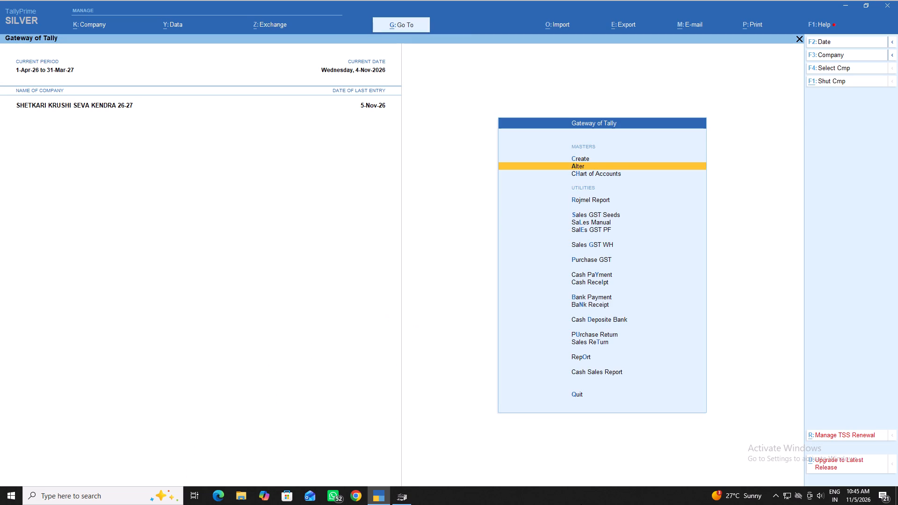
key(Down)
key(Return)
key(Down)
key(Down)
key(Return)
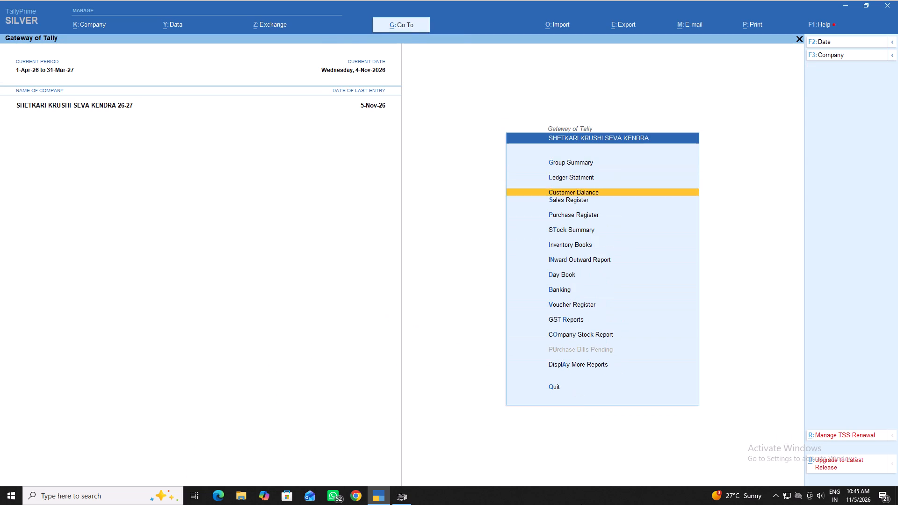
key(Down)
key(Down)
key(Down)
key(Down)
key(Down)
key(Down)
key(Down)
key(Down)
key(Down)
key(Down)
key(Down)
key(Down)
key(Down)
key(Down)
key(Down)
key(Down)
key(Down)
key(Down)
key(Down)
key(Down)
key(Down)
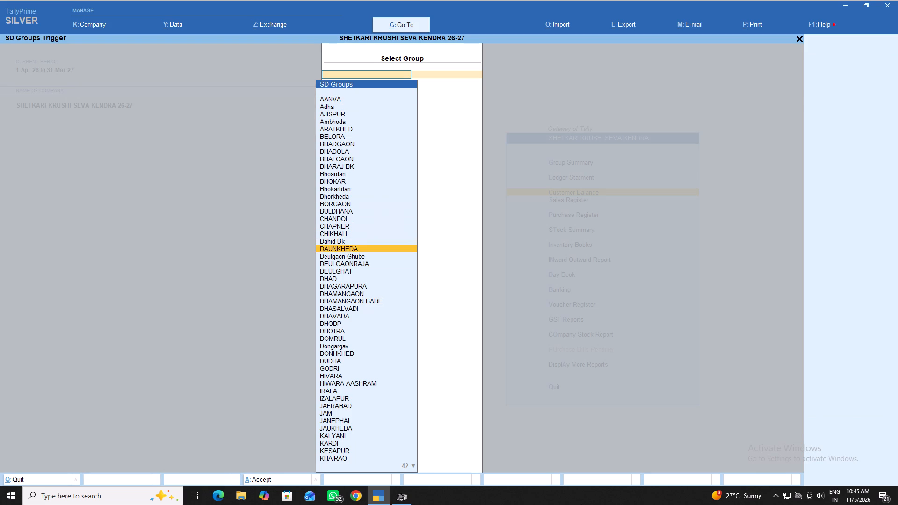
key(Down)
key(Down)
key(Down)
key(Return)
Examine the names and balances of the DHAD customers to locate the right Shiv dealer.
key(Down)
key(Down)
key(Down)
key(Down)
key(Down)
key(Down)
key(Down)
key(Down)
key(Down)
key(Down)
key(Down)
key(Down)
key(Down)
key(Down)
key(Down)
key(Down)
key(Down)
key(Down)
key(Down)
key(Down)
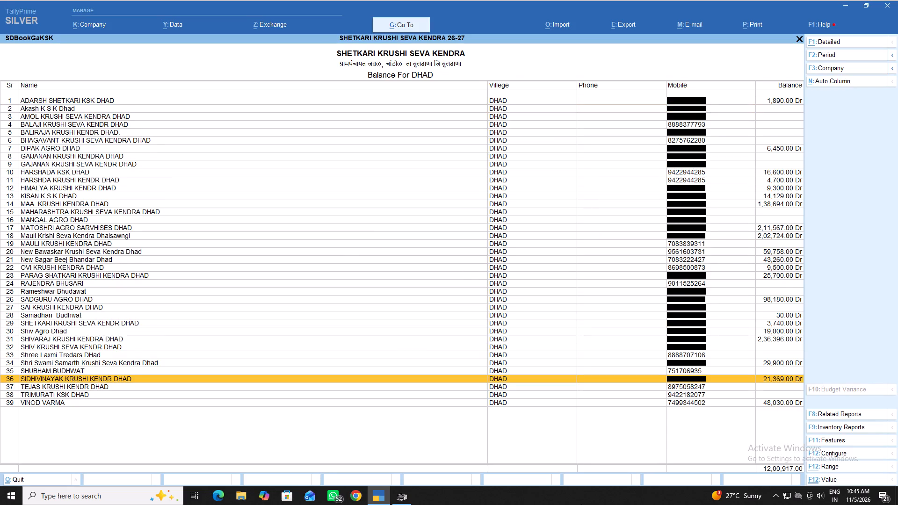
key(Up)
key(Up)
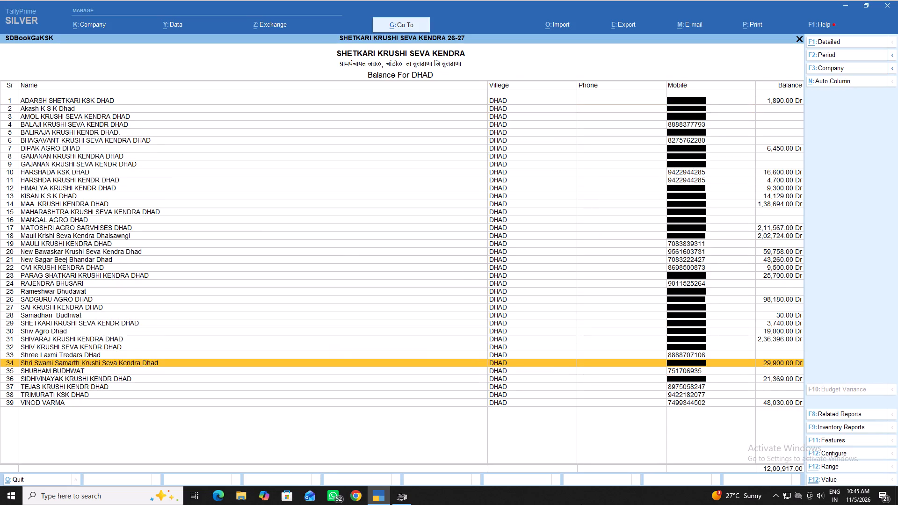
key(Up)
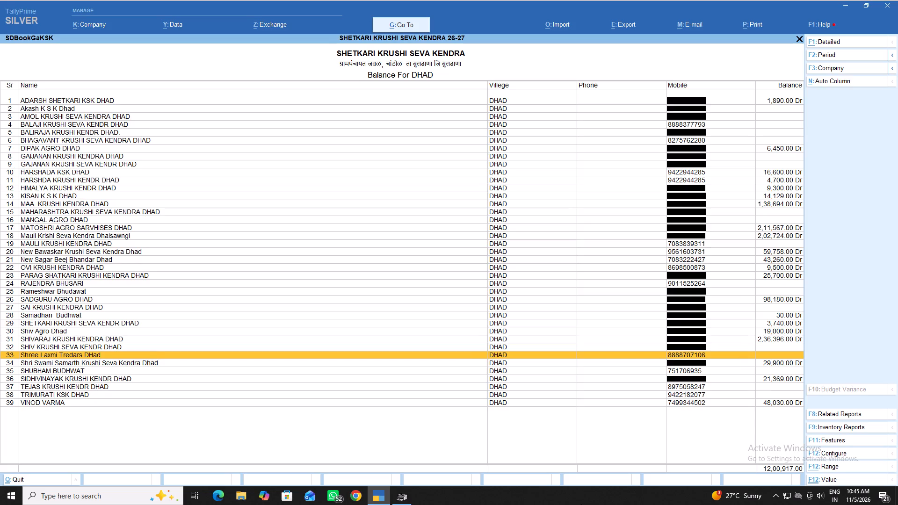
key(Down)
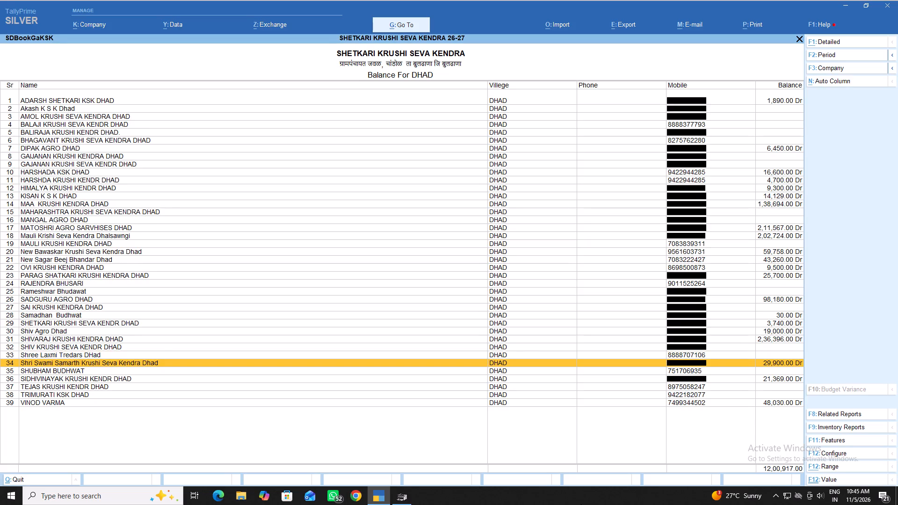
key(Up)
key(Up)
key(Up)
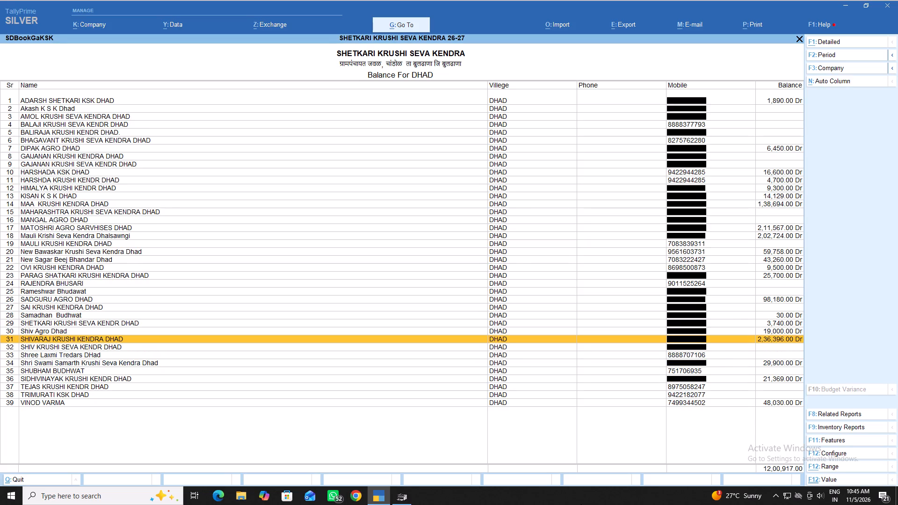
key(Up)
key(Up)
key(Up)
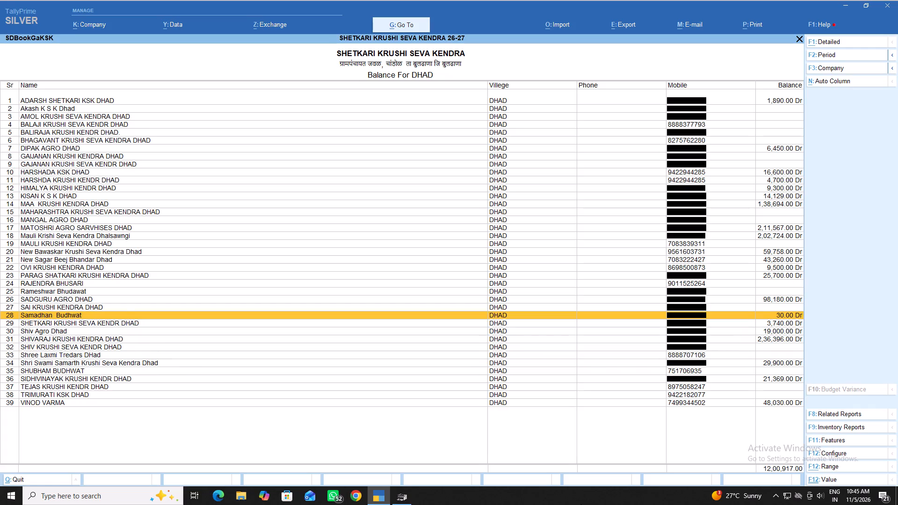
Open the Sales GST Seeds voucher S2627/285 from the ledger vouchers of Shiv Agro Dhad.
key(Down)
key(Down)
key(Return)
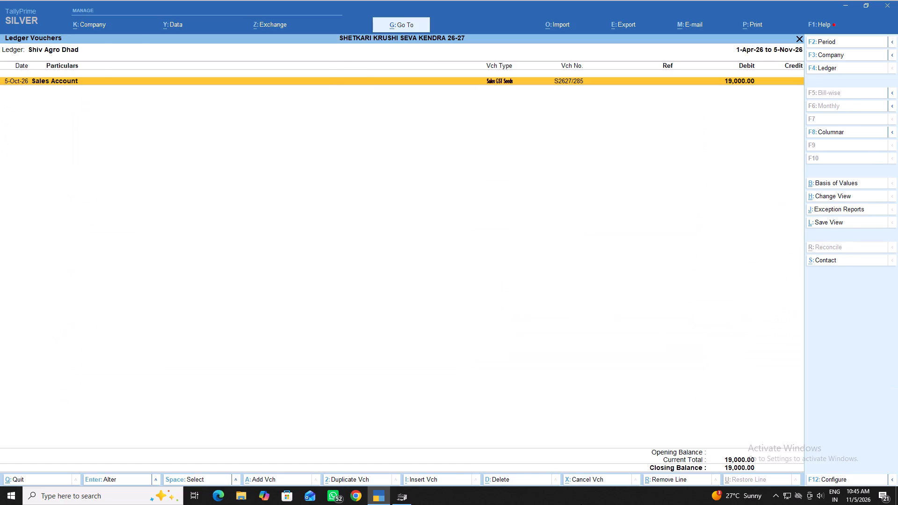
key(Return)
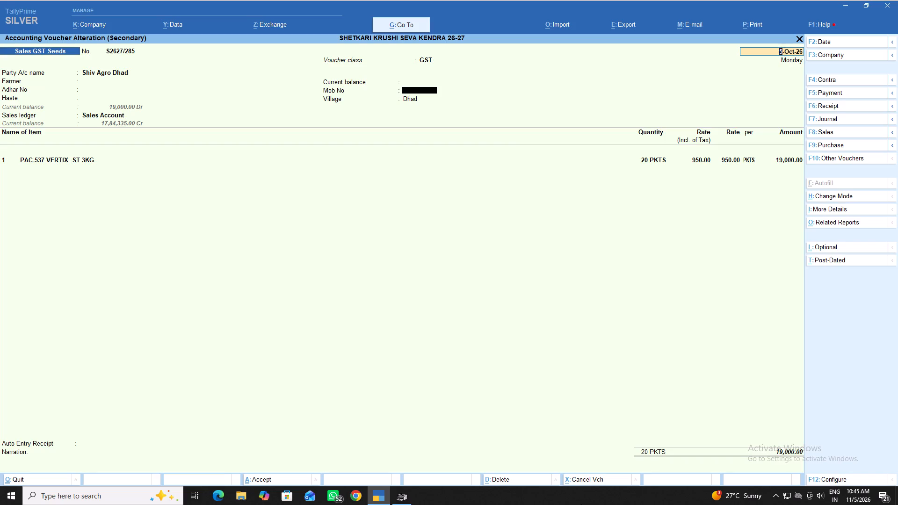
Set the quantity of PAC-537 VERTIX ST 3KG from batch 06nsi0020 to 2 PKTS, keeping the voucher's other details.
key(Return)
key(Return)
key(Return)
key(Return)
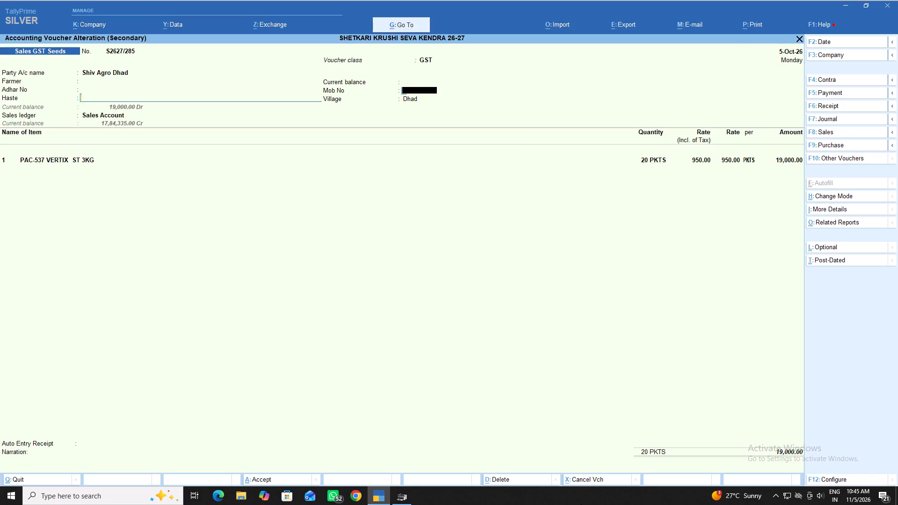
key(Return)
key(Return)
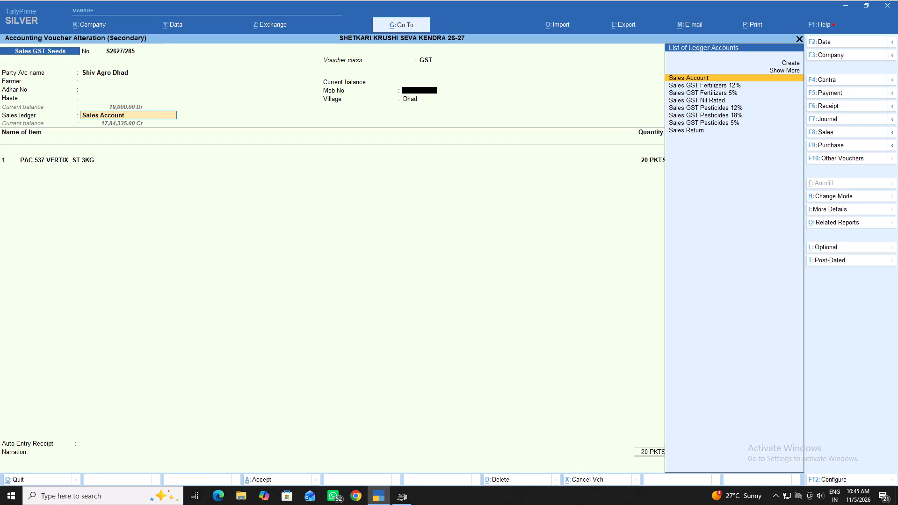
key(Return)
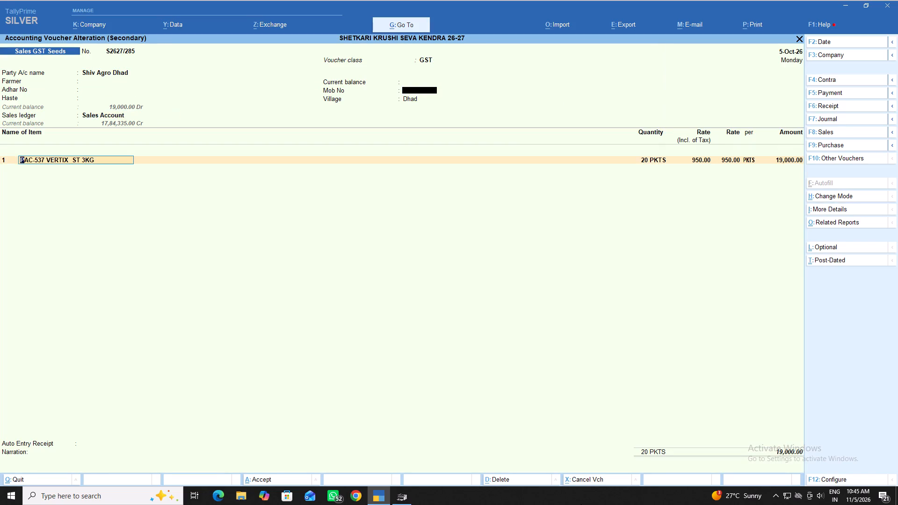
key(Return)
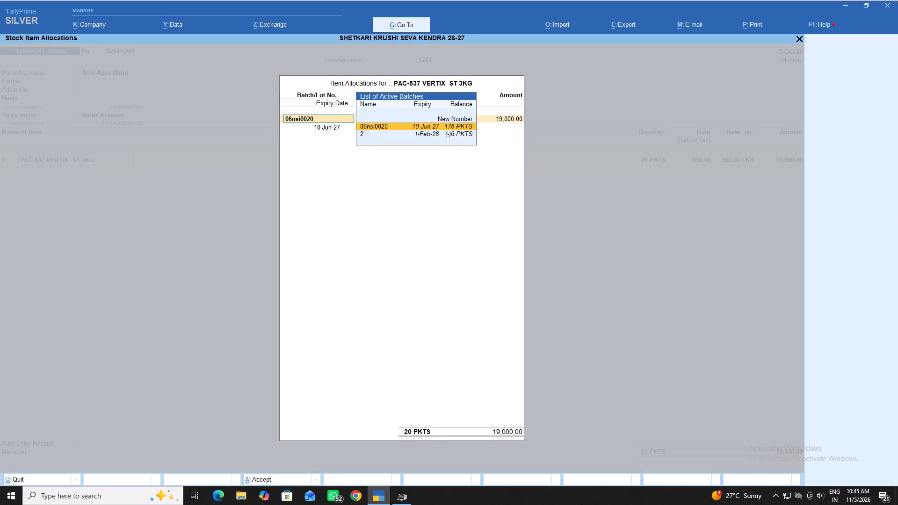
key(Return)
key(2)
key(Return)
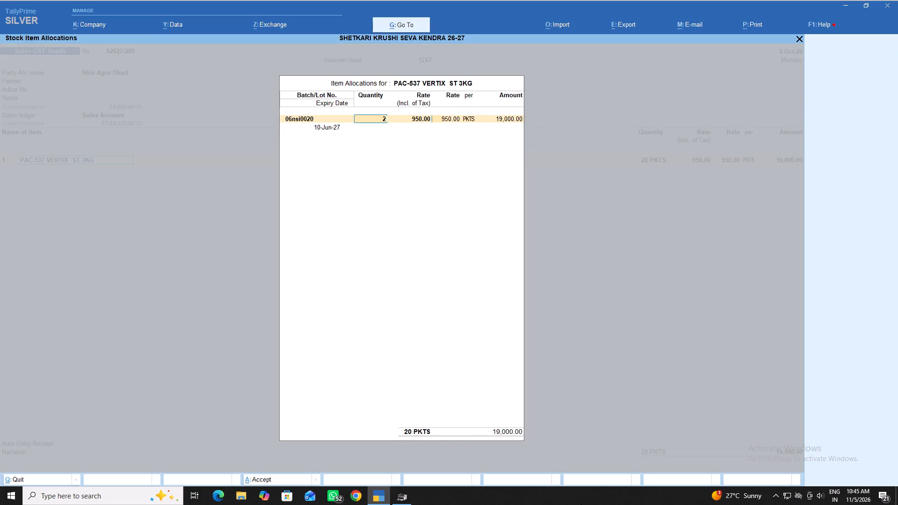
key(Return)
key(Return)
key(Return)
key(Return)
key(Return)
key(Return)
key(Return)
key(Return)
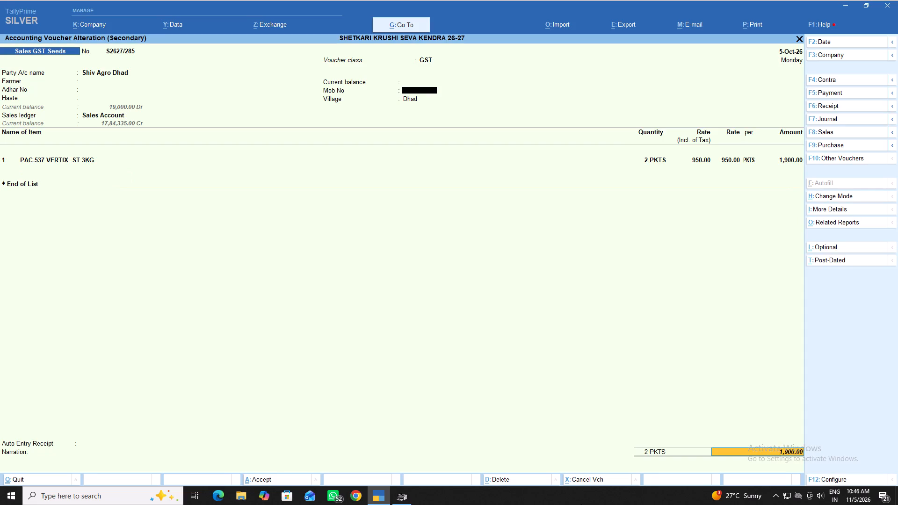
Leave the narration blank, save the altered Shiv Agro Dhad voucher and bring up its invoice preview.
key(Return)
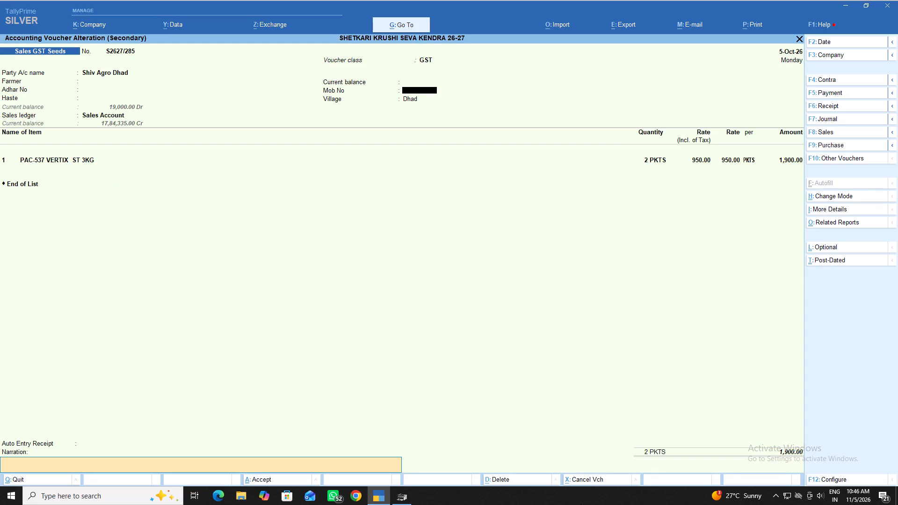
key(Return)
key(Return)
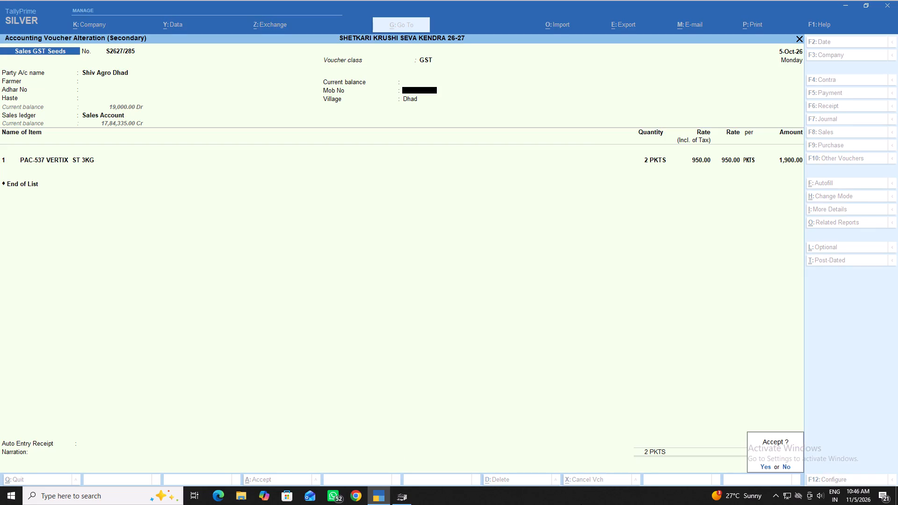
key(Left)
key(Return)
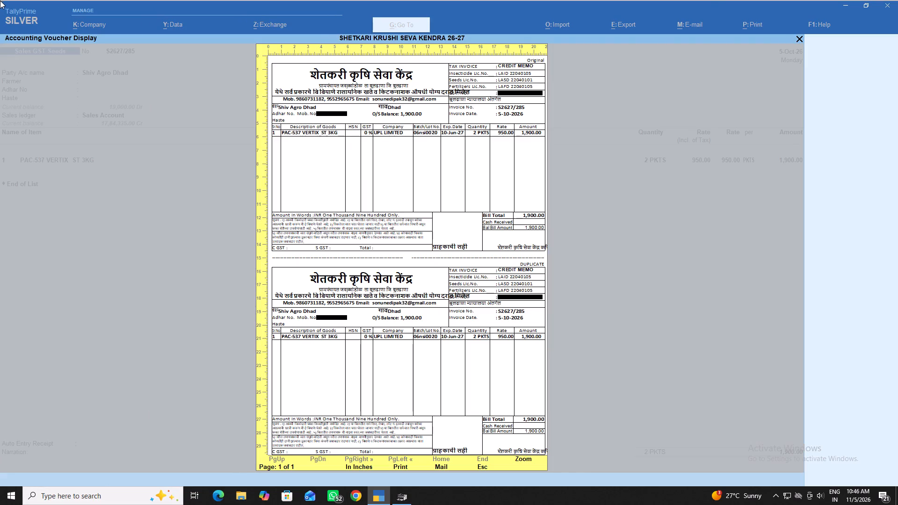
Enlarge the preview of Shiv Agro Dhad's invoice to check its item details.
click(522, 457)
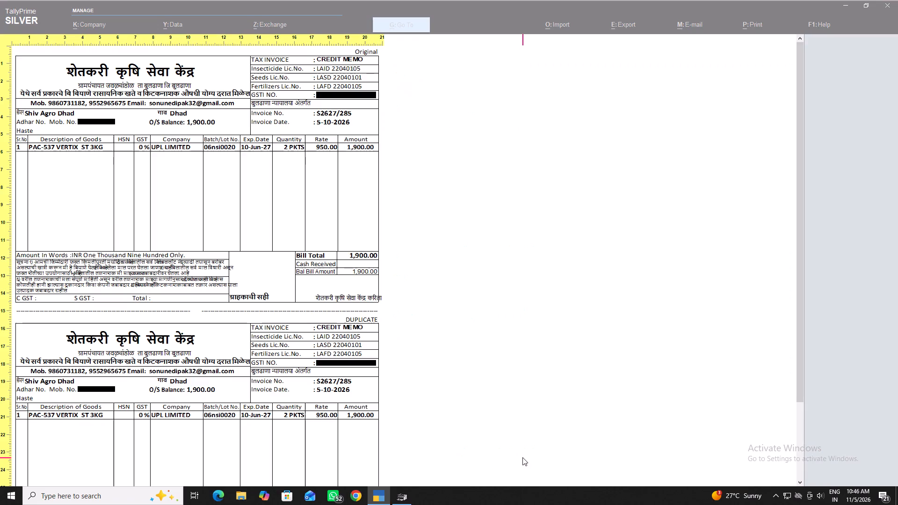